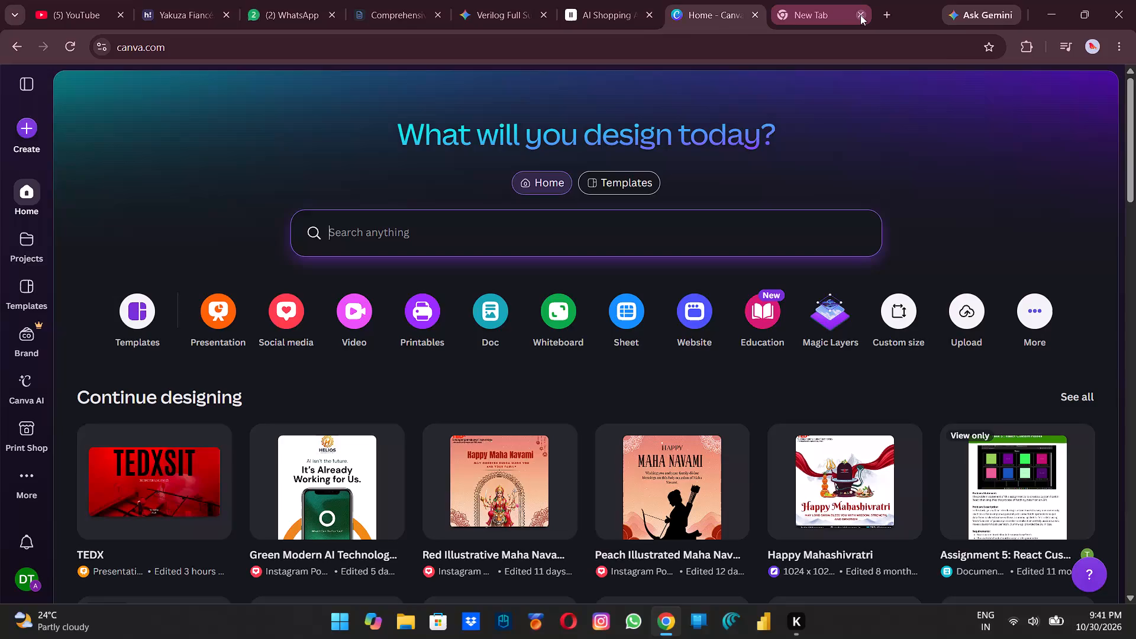
Open the TEDX presentation from the recent designs.
click(178, 464)
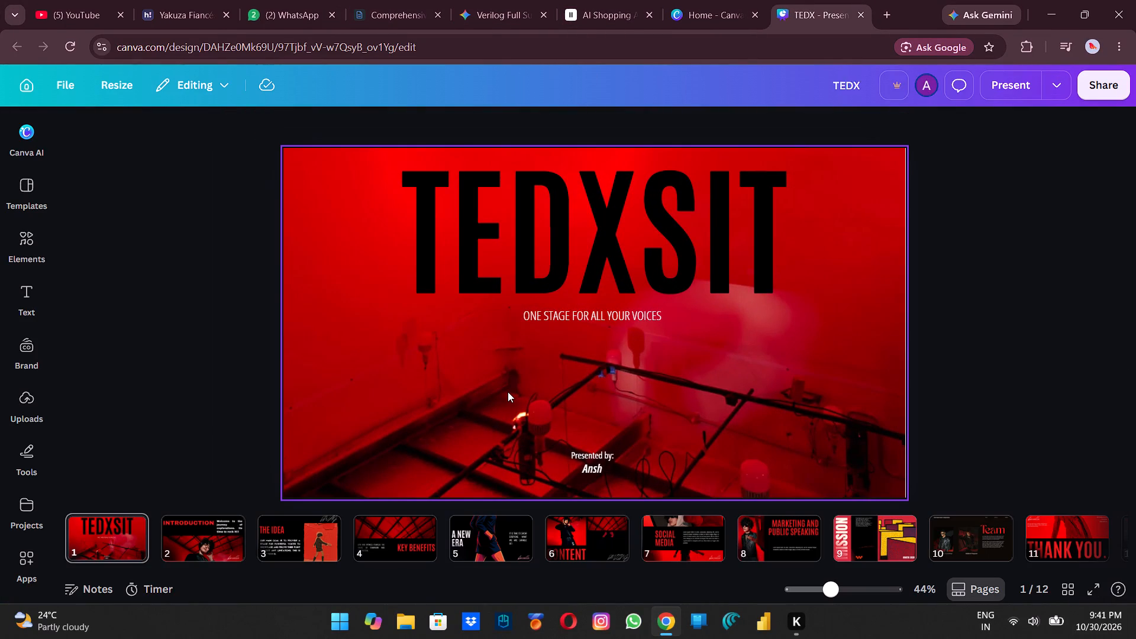
Shift the image of the legs on page 6, Content, slightly downward.
scroll(507, 405, down, 1)
click(546, 532)
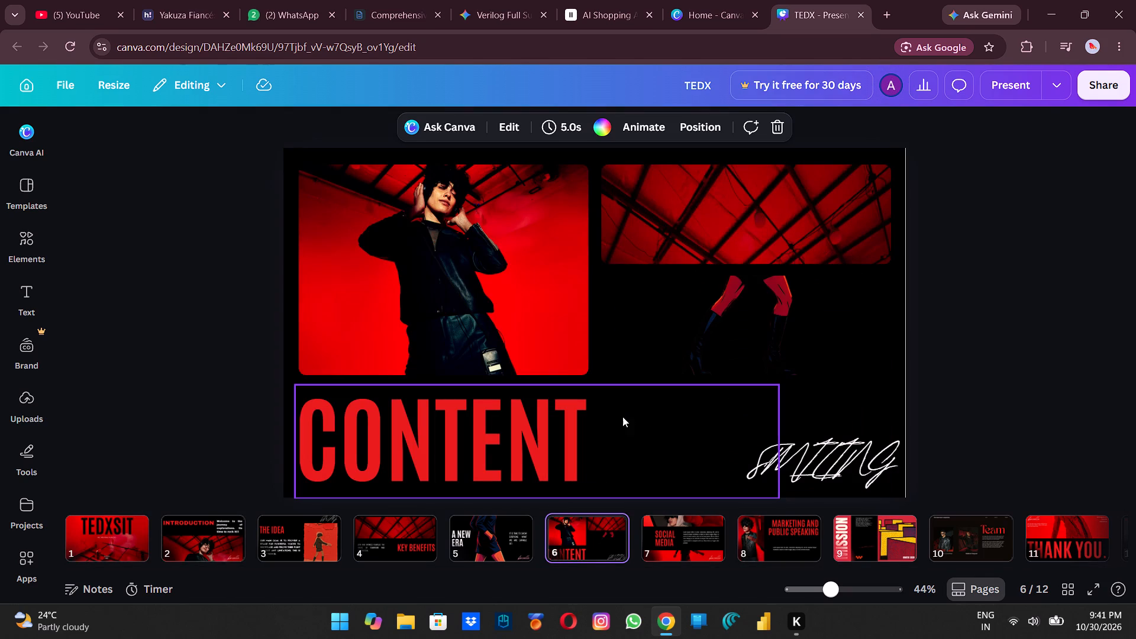
drag(782, 306, 788, 314)
drag(786, 312, 780, 308)
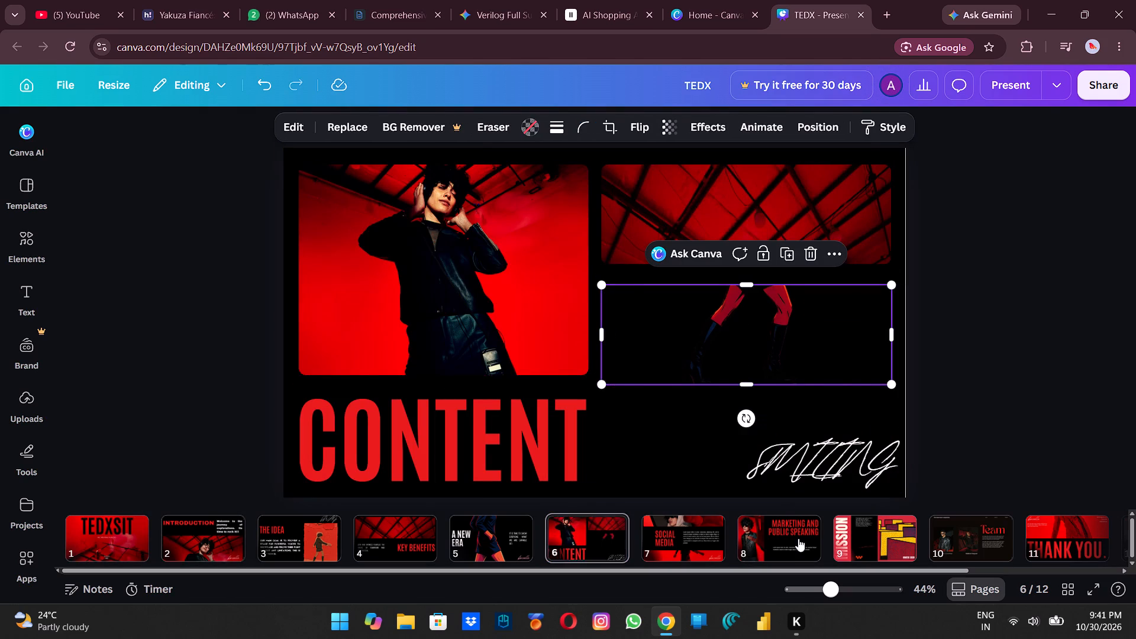
Look through pages 8, 10, 9 and 5 to check their layouts.
click(798, 538)
click(963, 538)
click(858, 391)
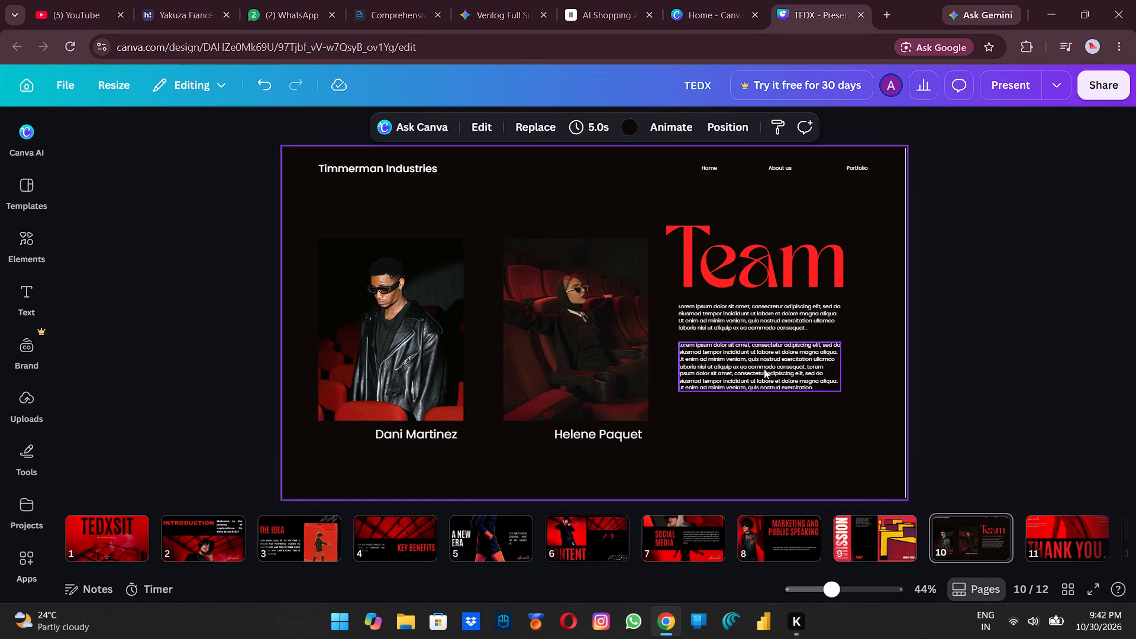
click(890, 532)
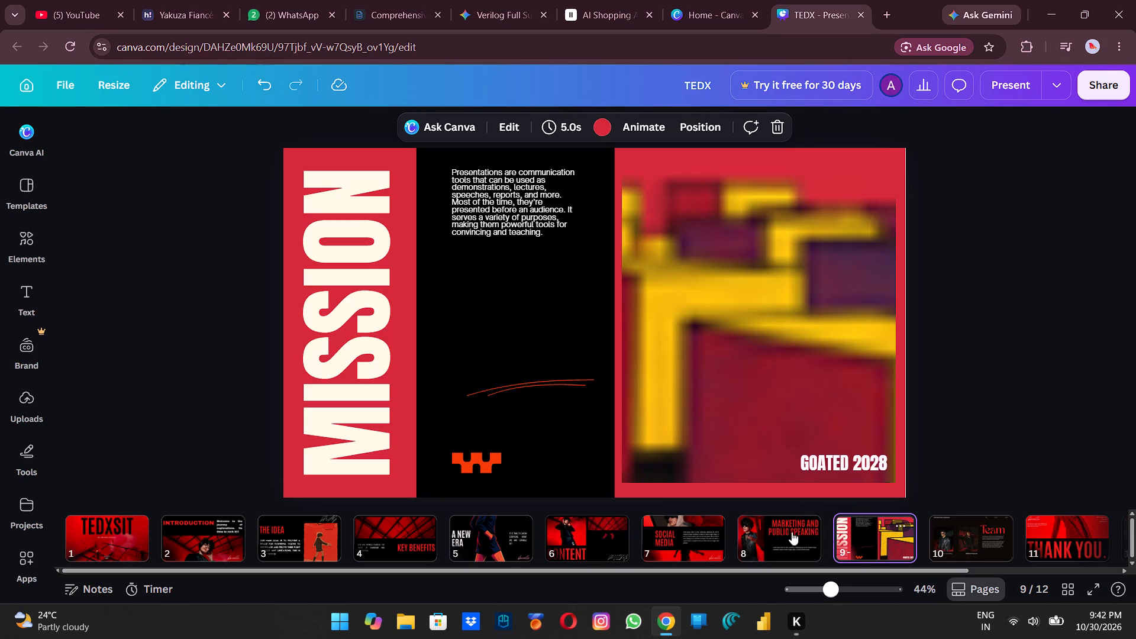
click(484, 540)
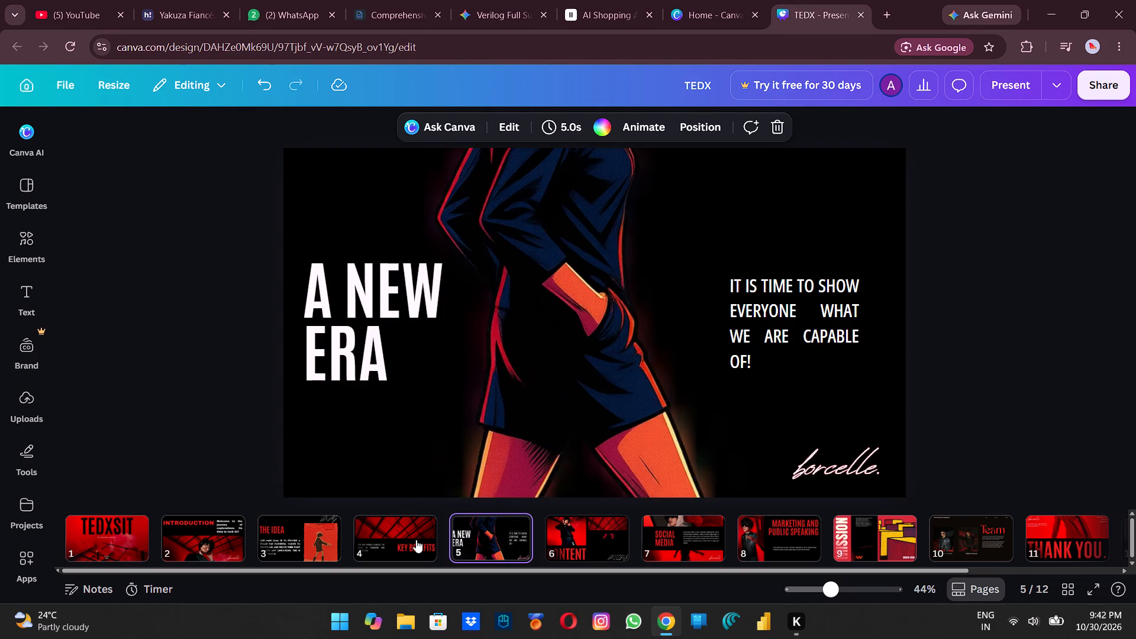
On page 4, nudge the body paragraph slightly right and the Key Benefits title slightly left, toward each other.
click(416, 540)
double_click(428, 408)
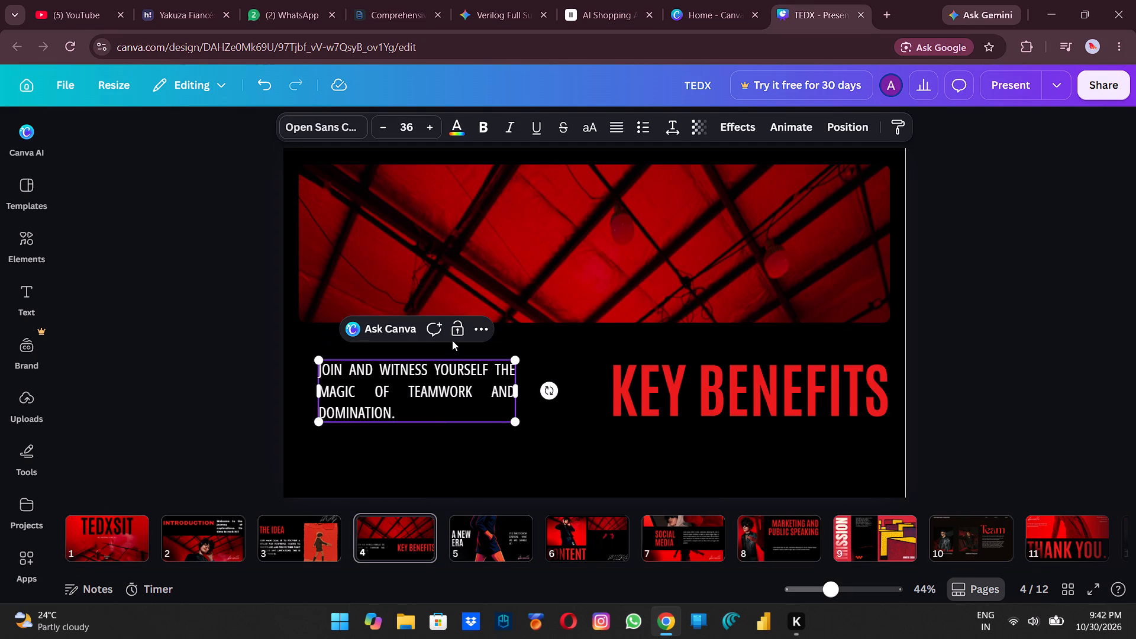
double_click(437, 399)
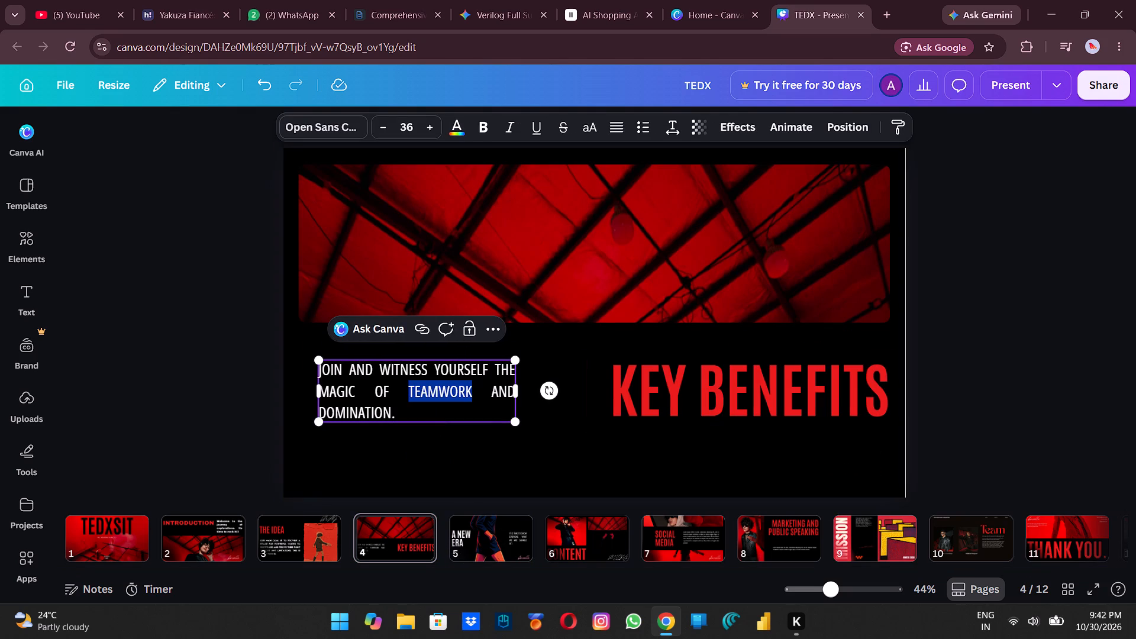
drag(457, 388, 459, 408)
click(514, 450)
drag(421, 401, 432, 404)
click(706, 402)
drag(707, 402, 697, 403)
click(466, 348)
double_click(562, 185)
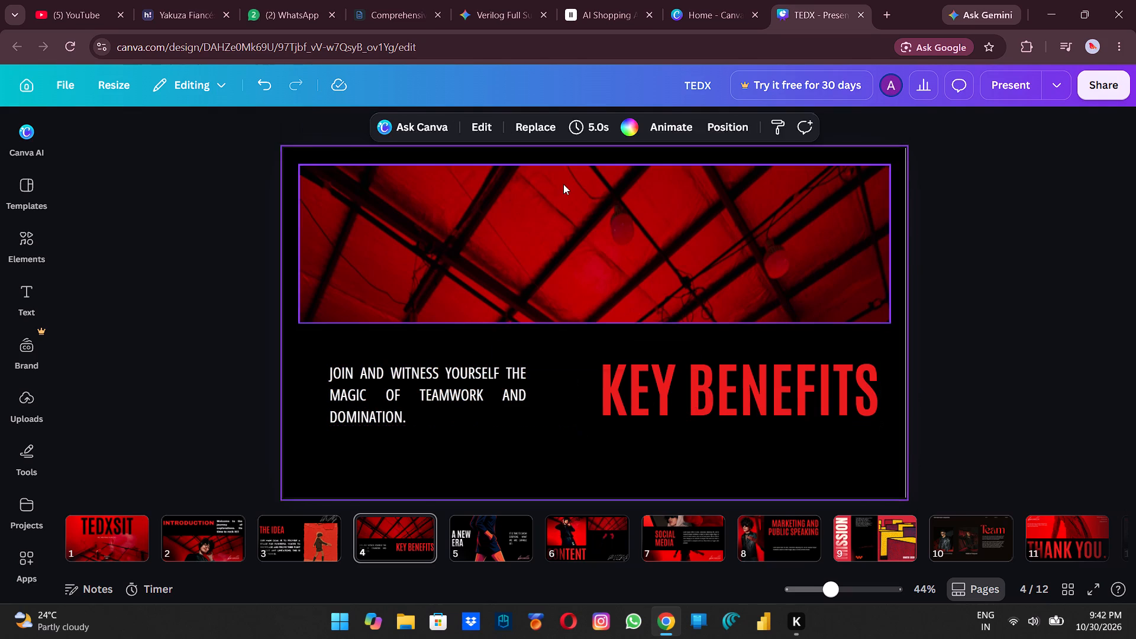
click(486, 230)
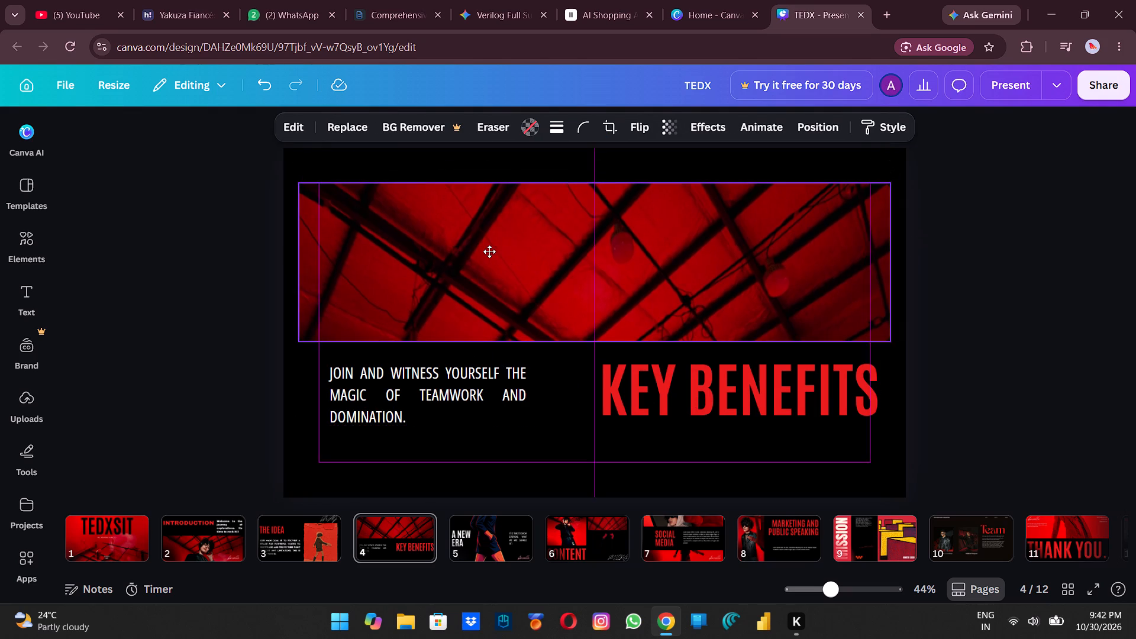
Add a page at the end of the presentation and apply the Team page of the Red Black Neon Cinema Presentation template.
click(315, 537)
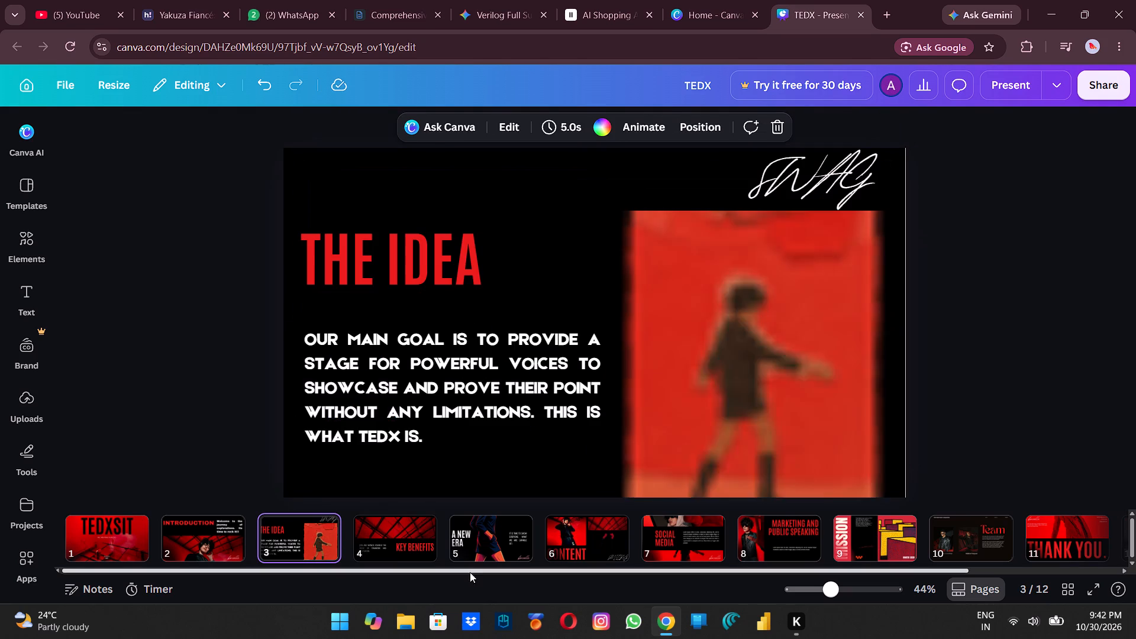
drag(483, 569, 949, 558)
click(1076, 532)
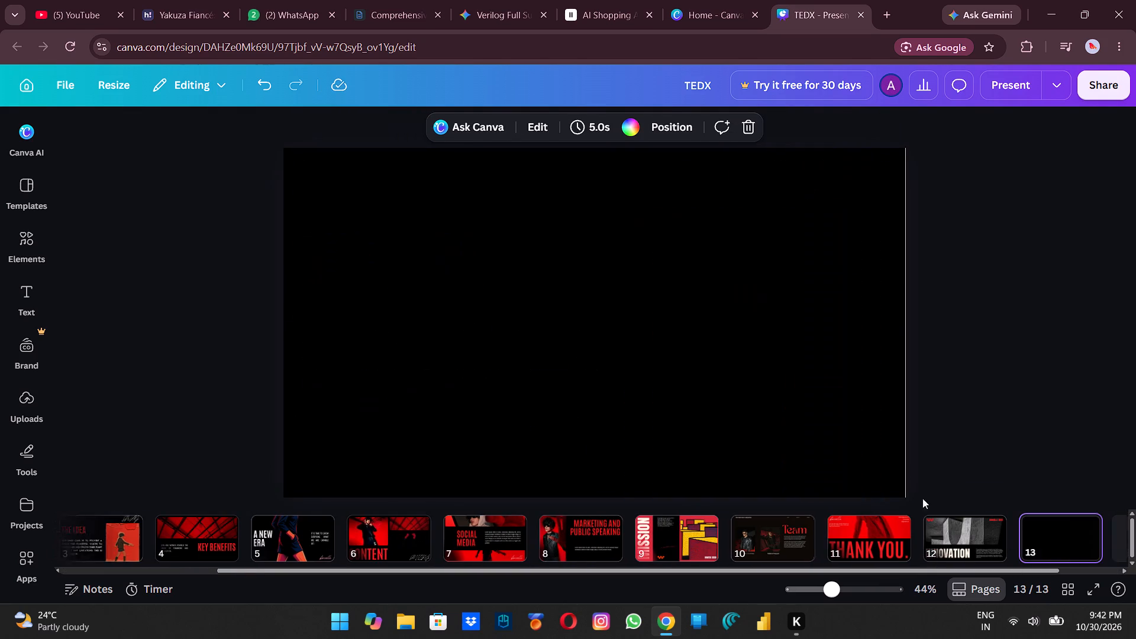
click(37, 191)
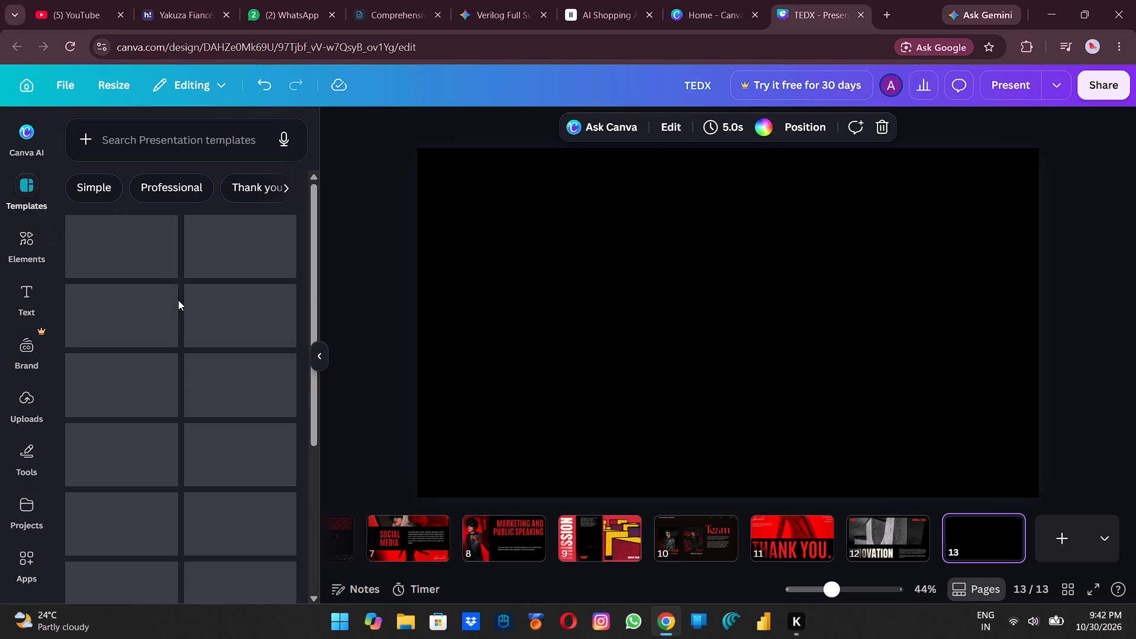
click(222, 301)
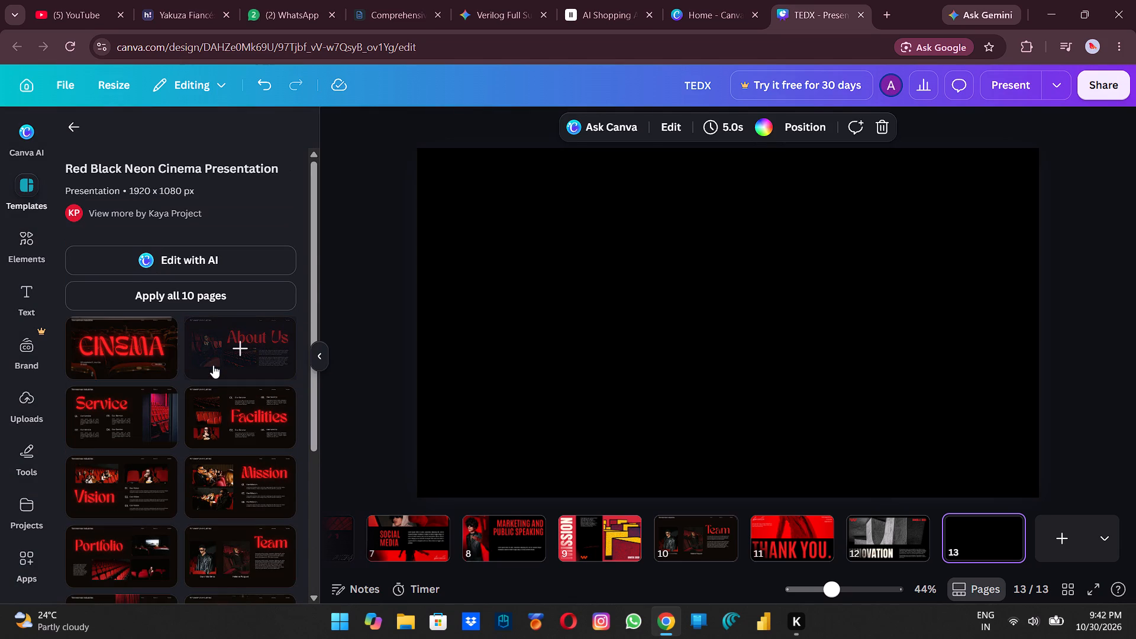
scroll(151, 115, down, 10)
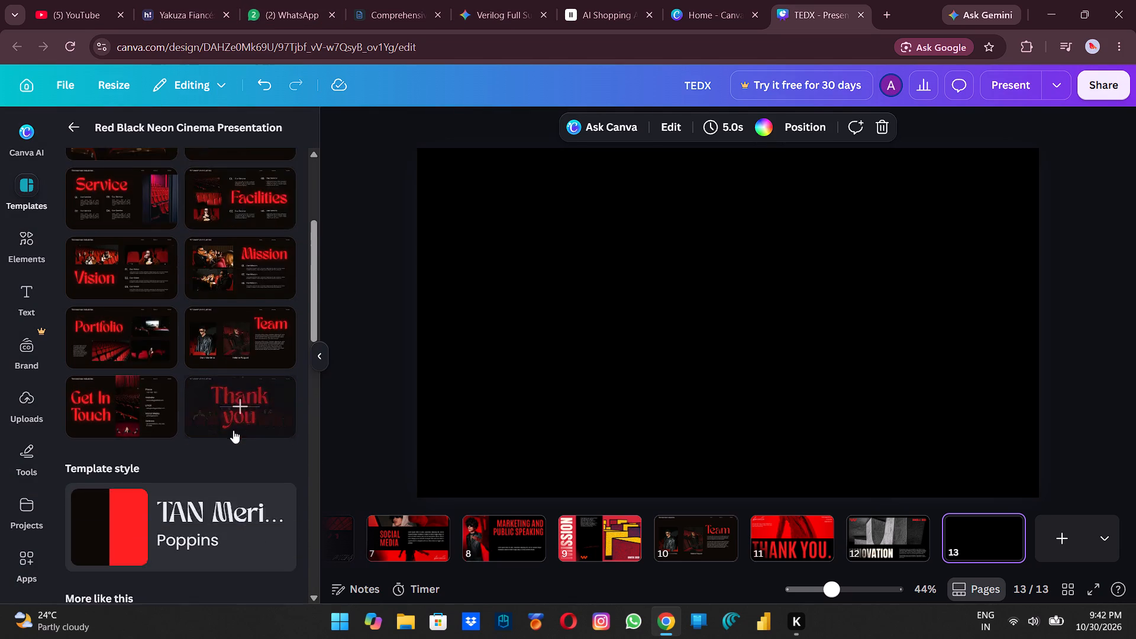
scroll(233, 430, down, 2)
scroll(233, 429, up, 5)
click(210, 412)
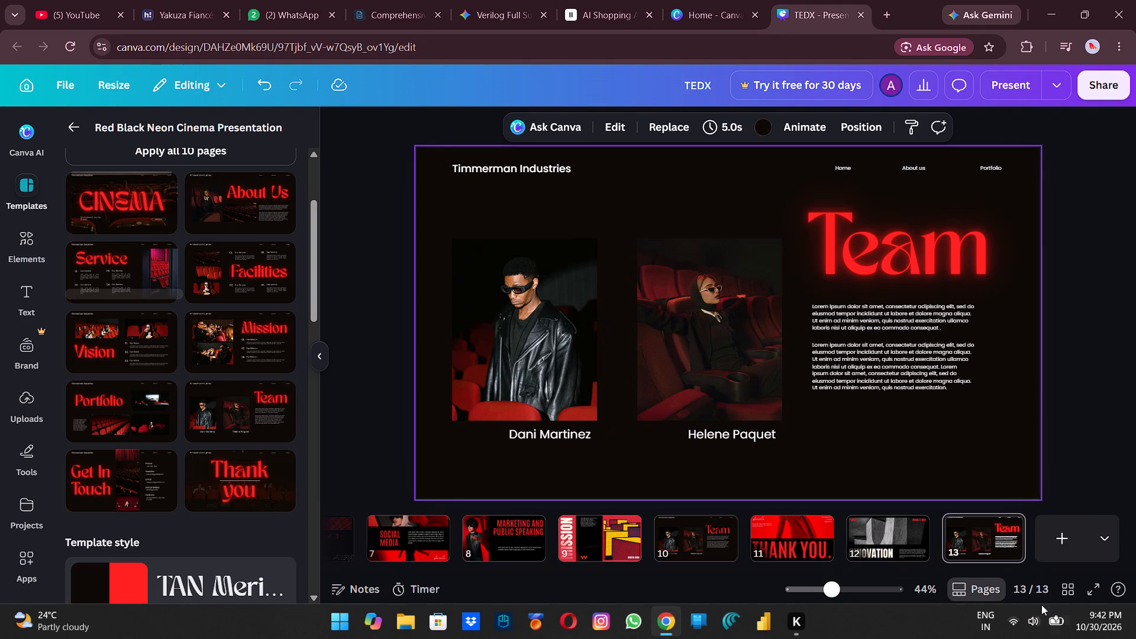
Add page 14 and apply the Creative Brief cover page of the Blue and Beige Bold Creative Brief Presentation template.
click(1048, 546)
scroll(185, 304, up, 9)
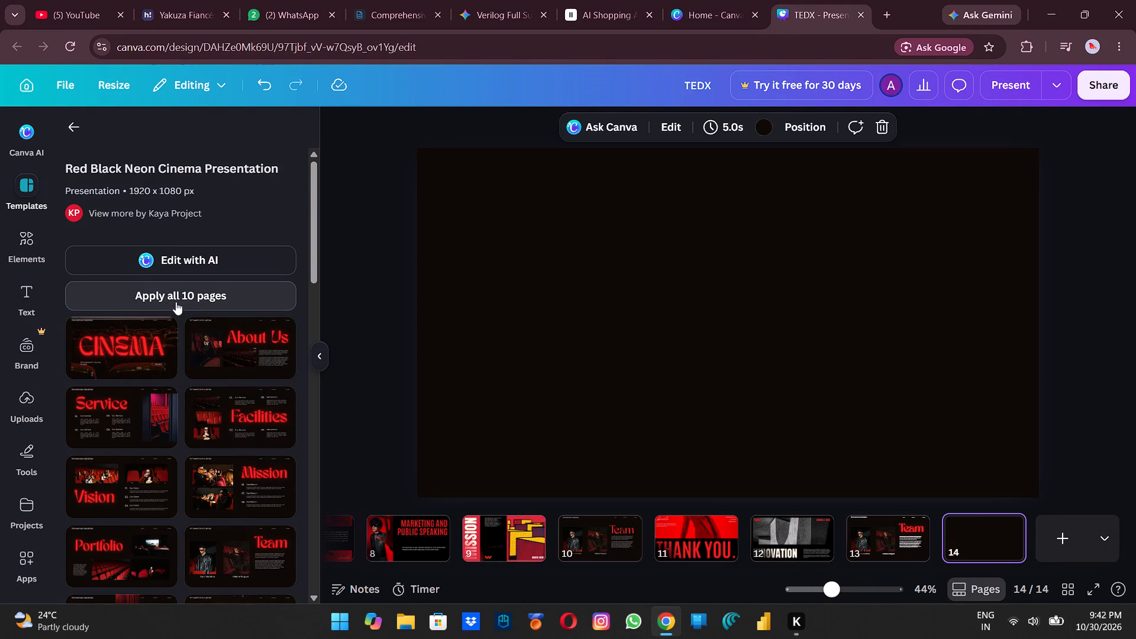
click(76, 135)
click(111, 367)
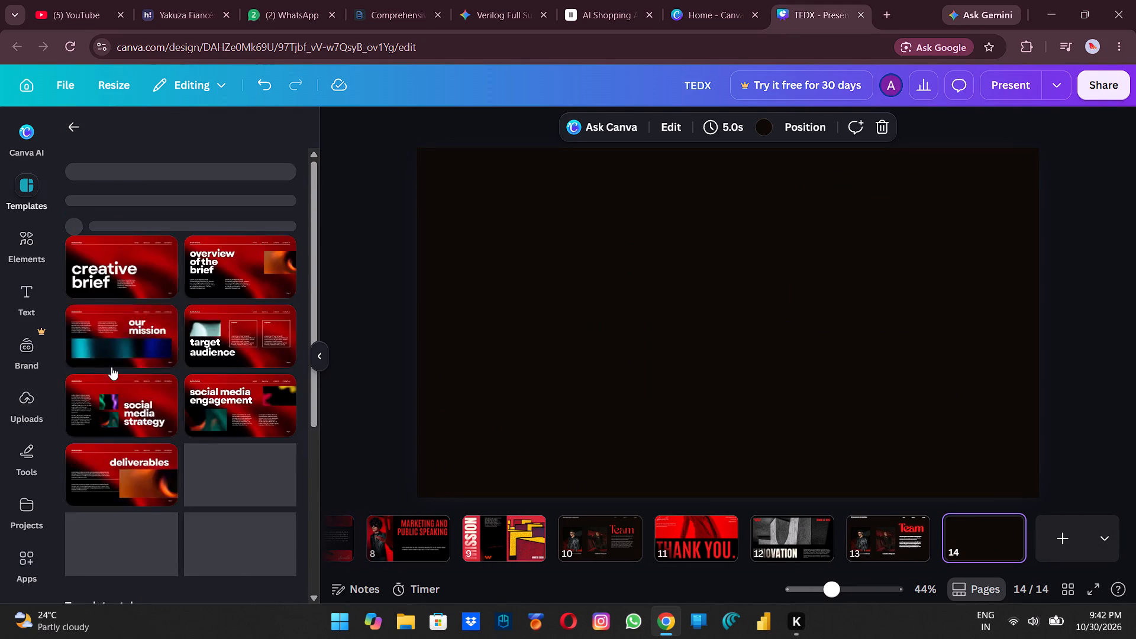
scroll(160, 424, down, 2)
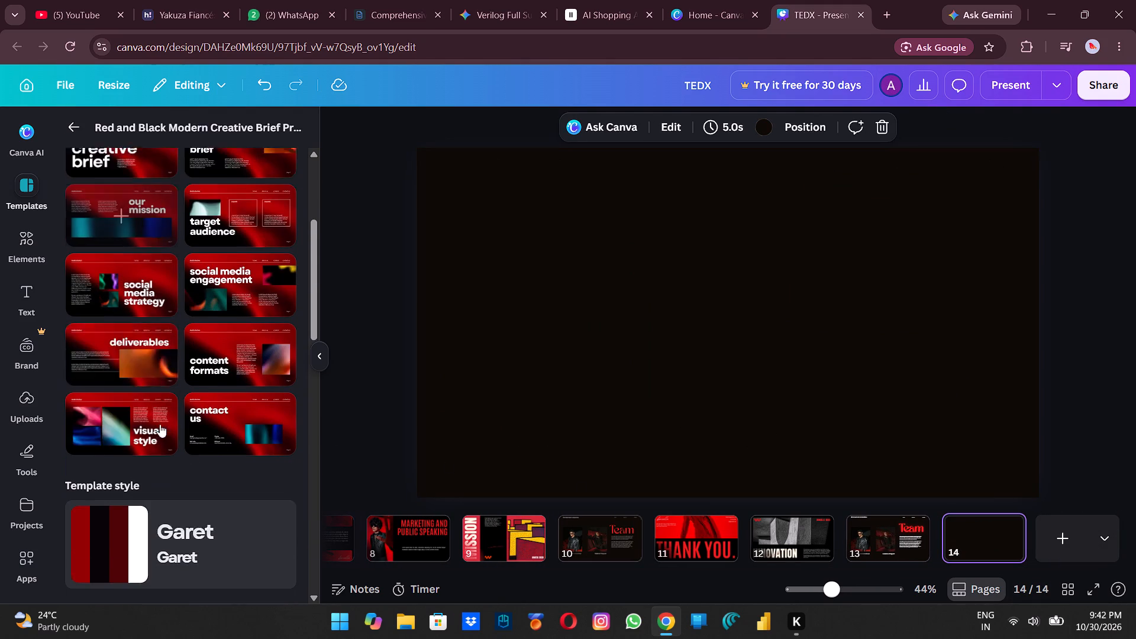
scroll(160, 424, down, 7)
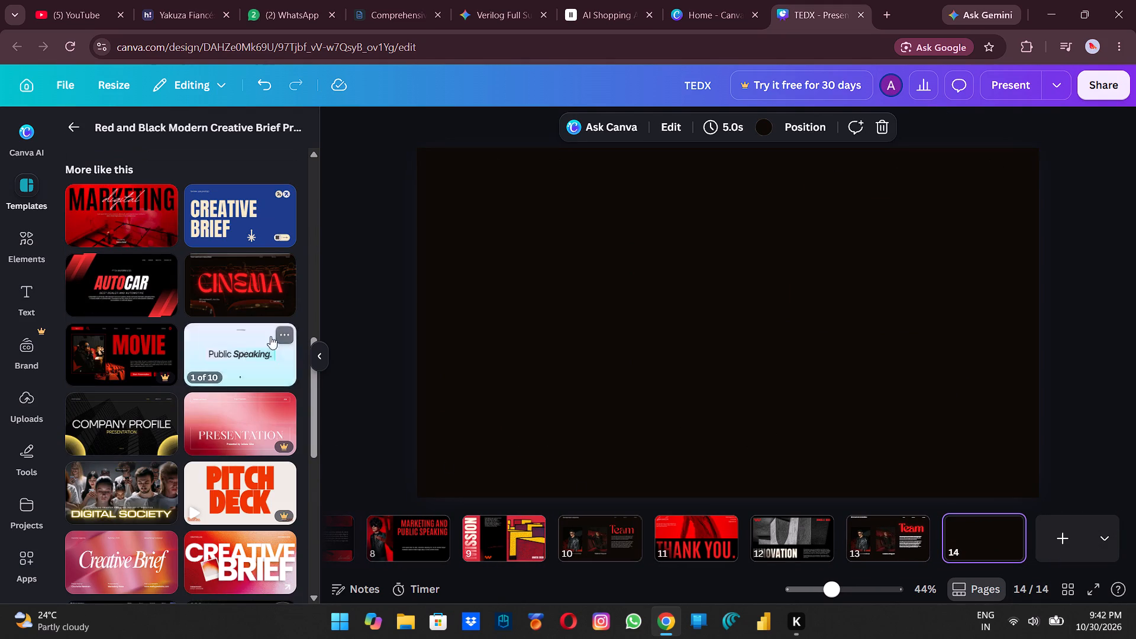
click(260, 225)
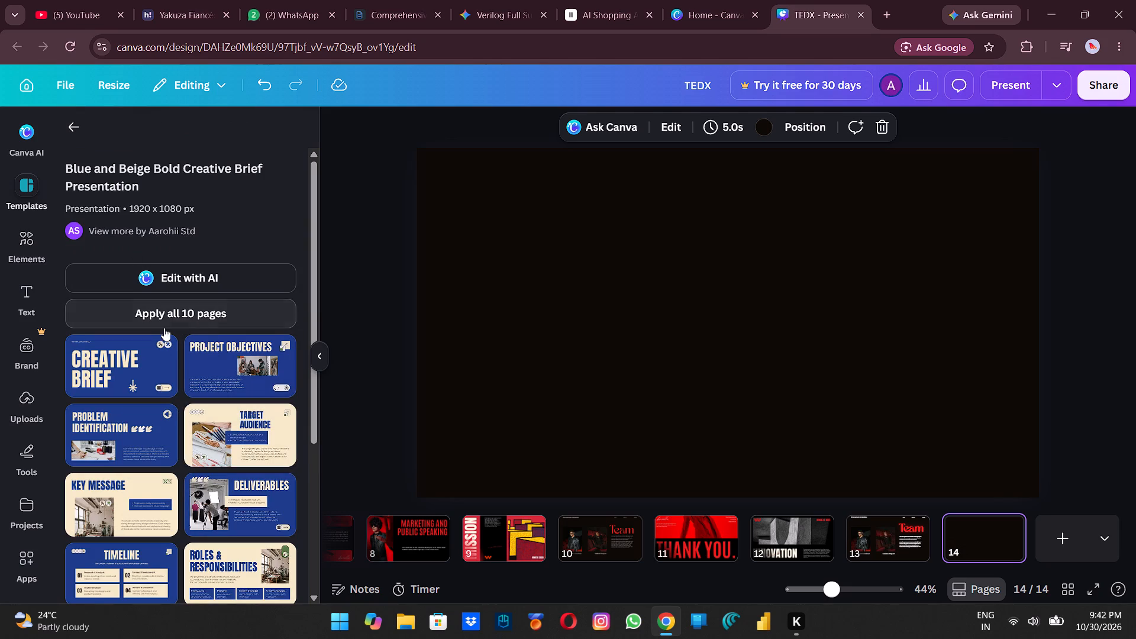
click(146, 361)
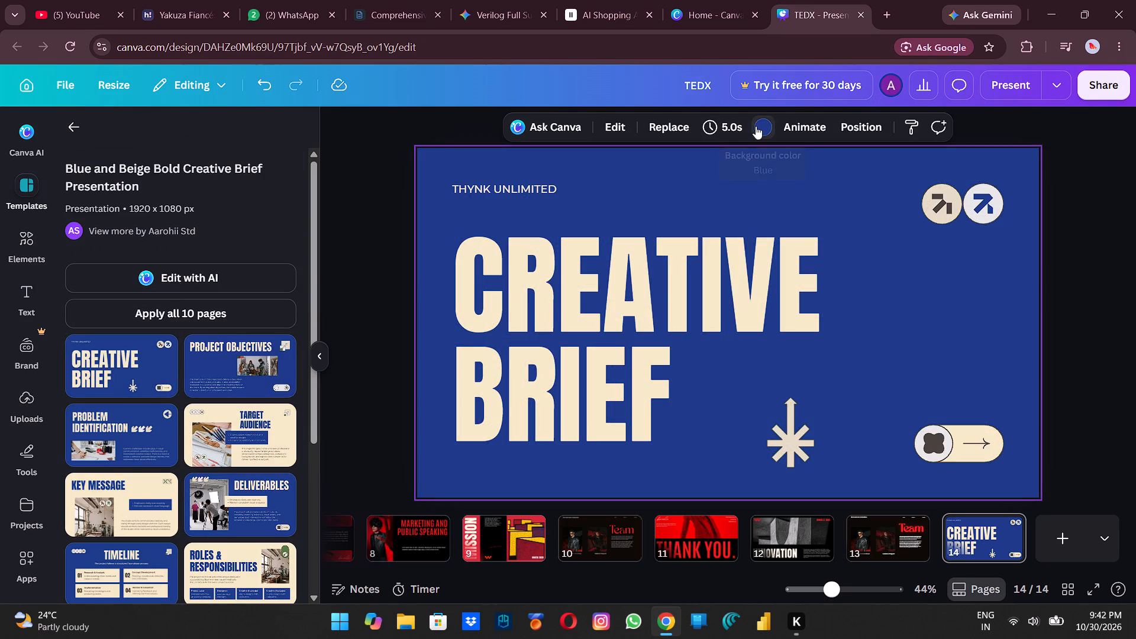
Change the background of the Creative Brief page to the bright red already used in the design.
click(757, 126)
click(172, 244)
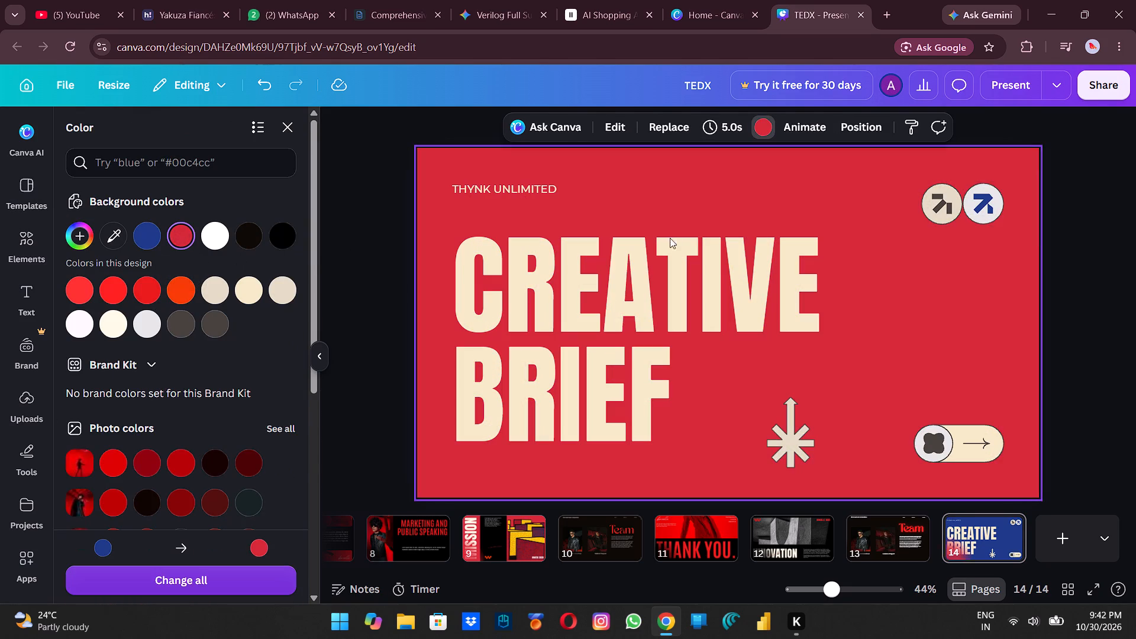
click(148, 293)
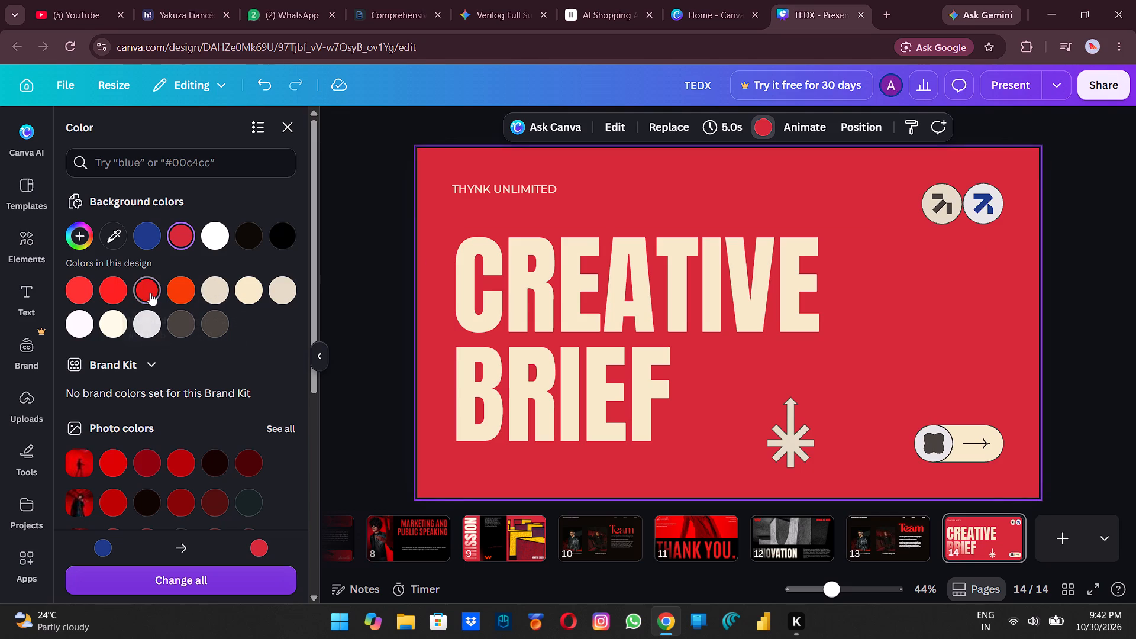
Add page 15 and open the Red and Black Modern Creative Brief Presentation template to browse its page layouts.
click(1057, 532)
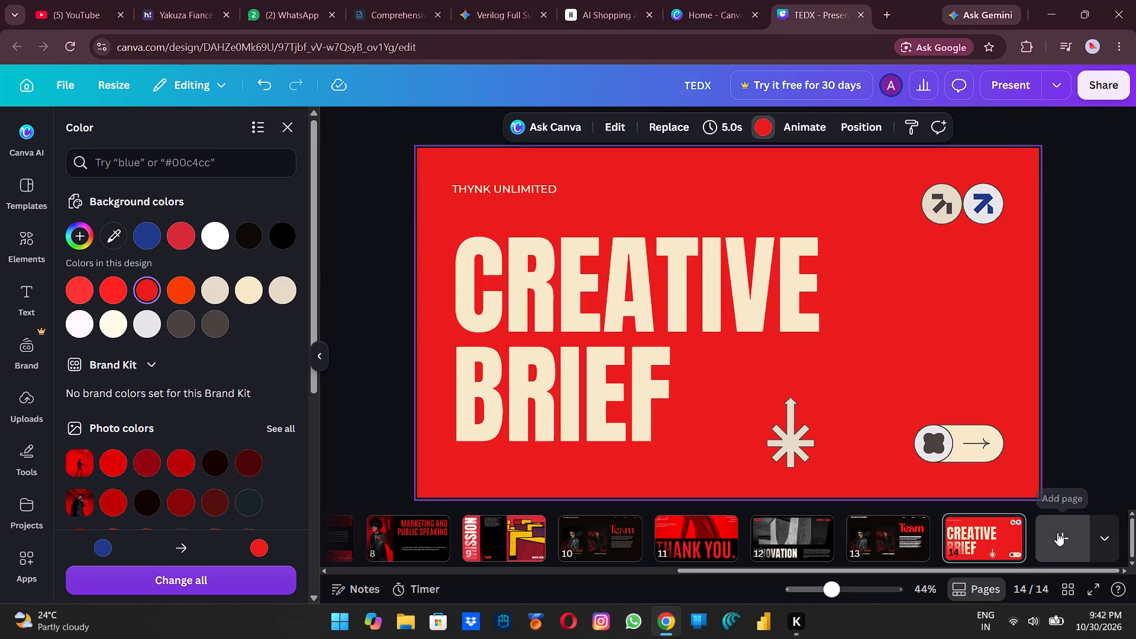
click(291, 130)
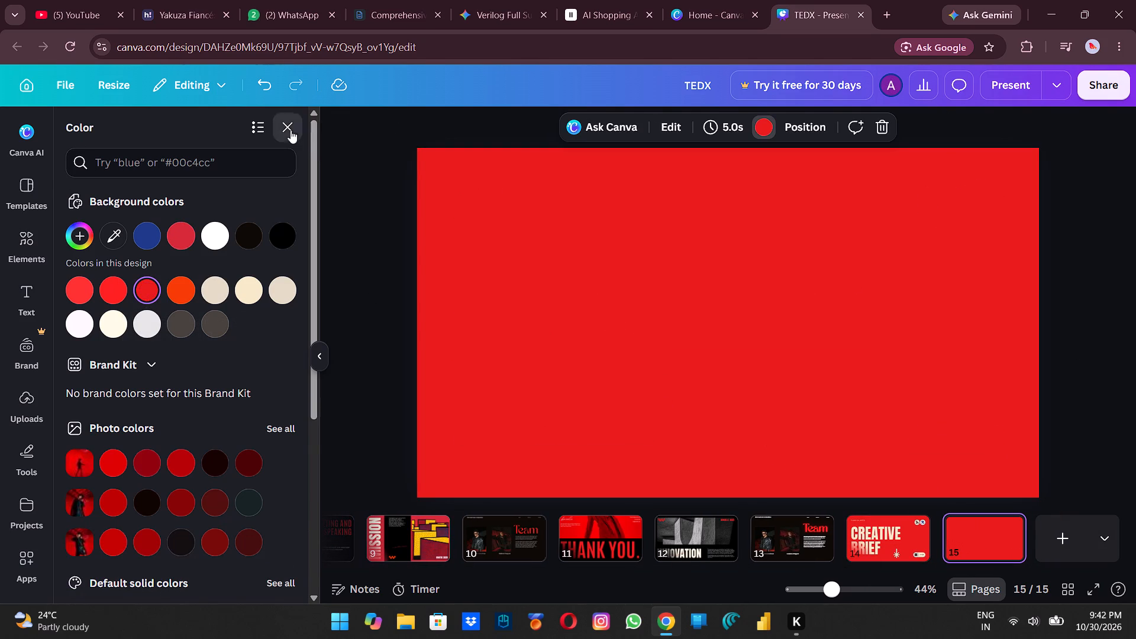
click(81, 130)
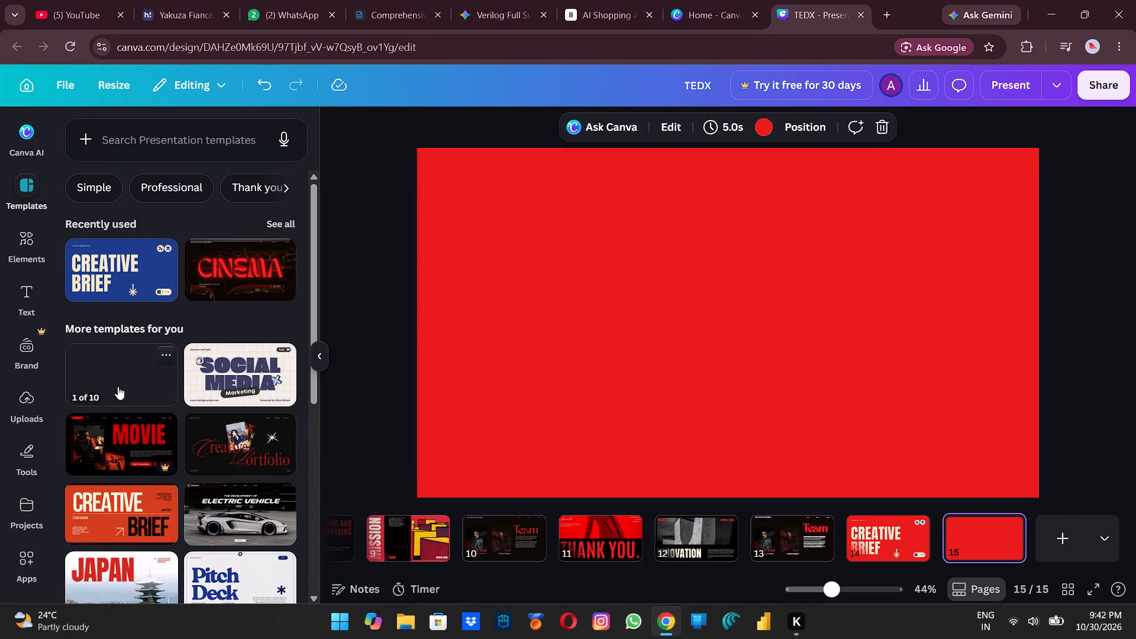
click(118, 386)
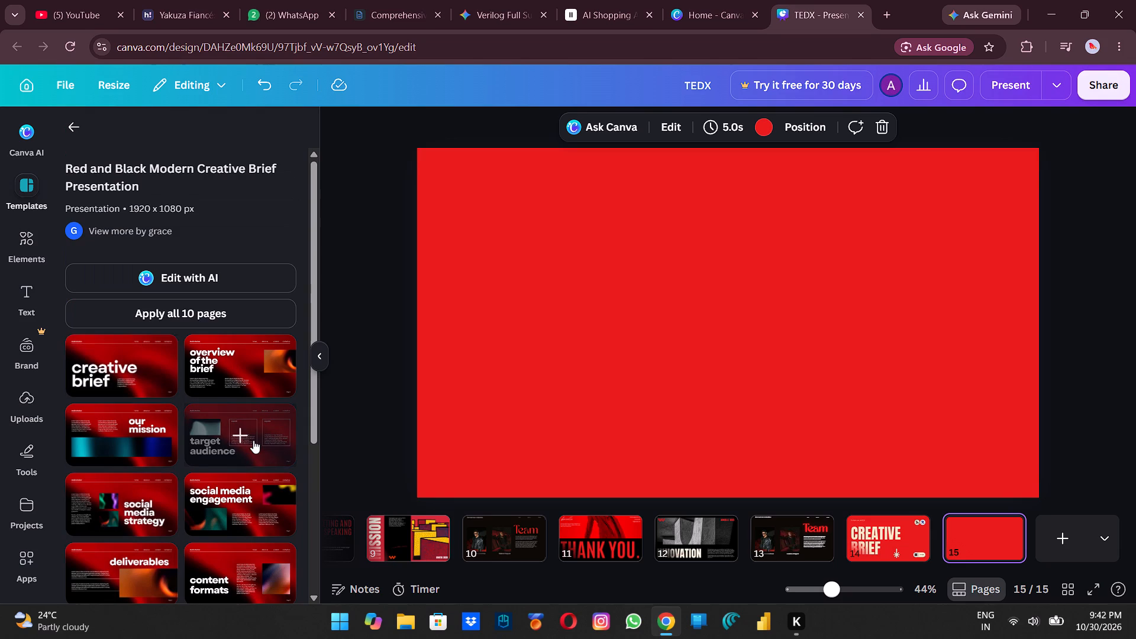
scroll(635, 528, down, 2)
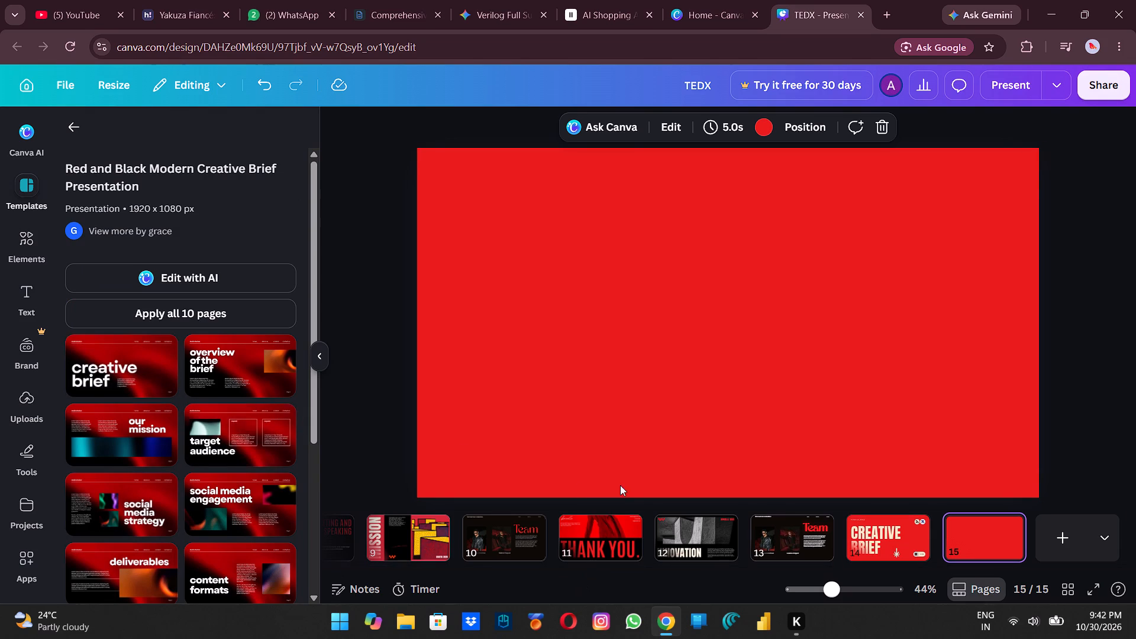
Remove the last word of the body paragraph on page 8, Marketing and Public Speaking, so it ends with "Ut enim ad minim.".
scroll(576, 527, up, 5)
click(583, 517)
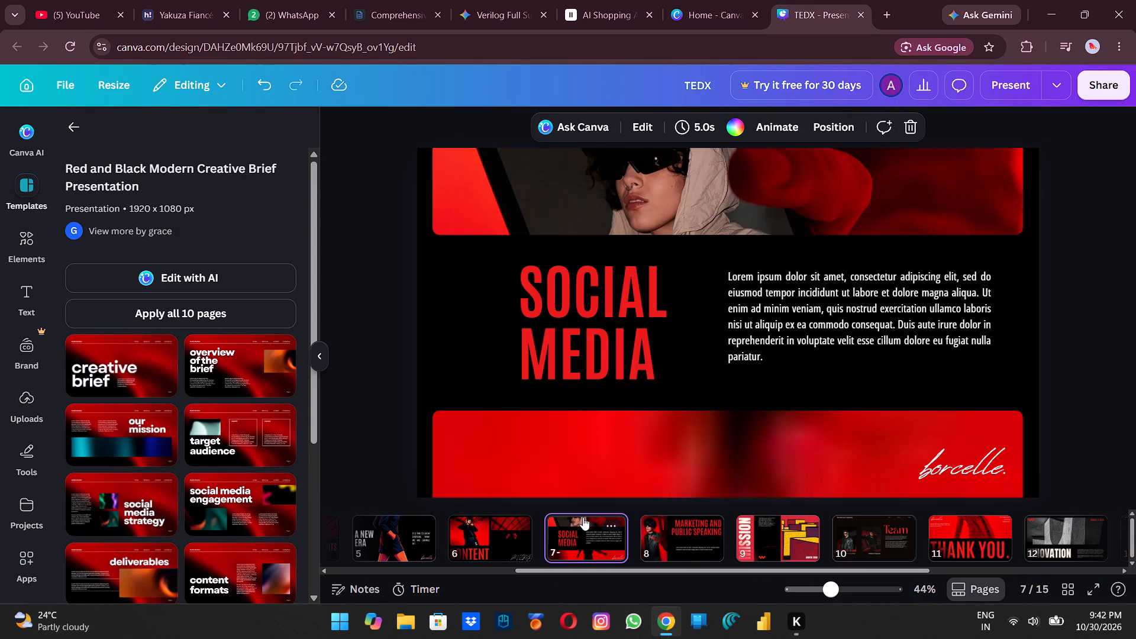
click(683, 534)
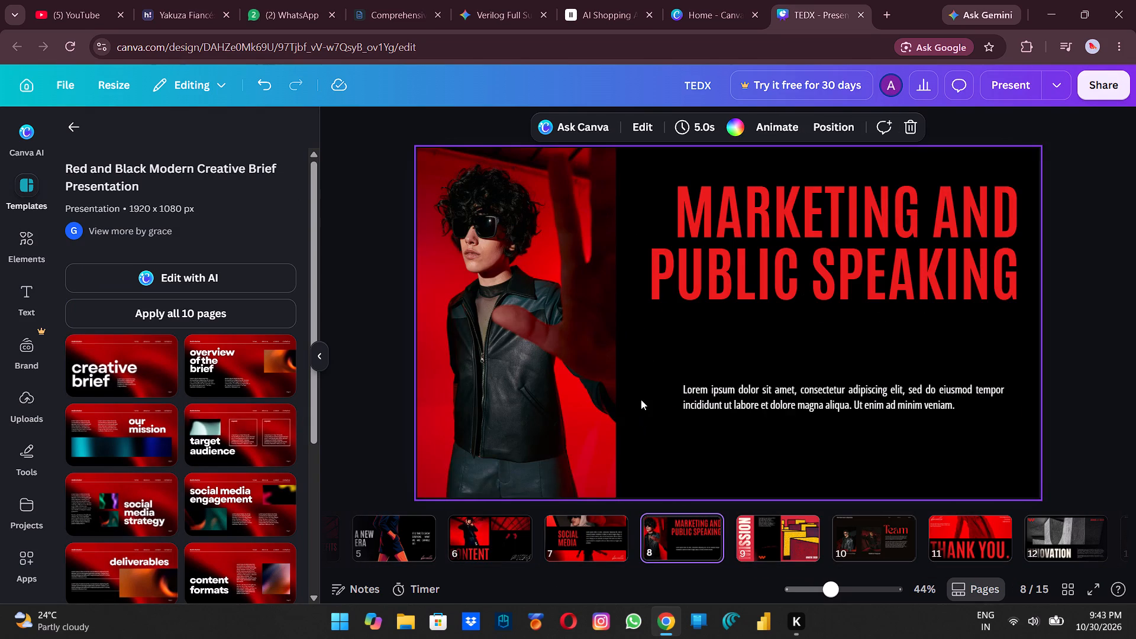
double_click(641, 399)
click(782, 381)
click(849, 398)
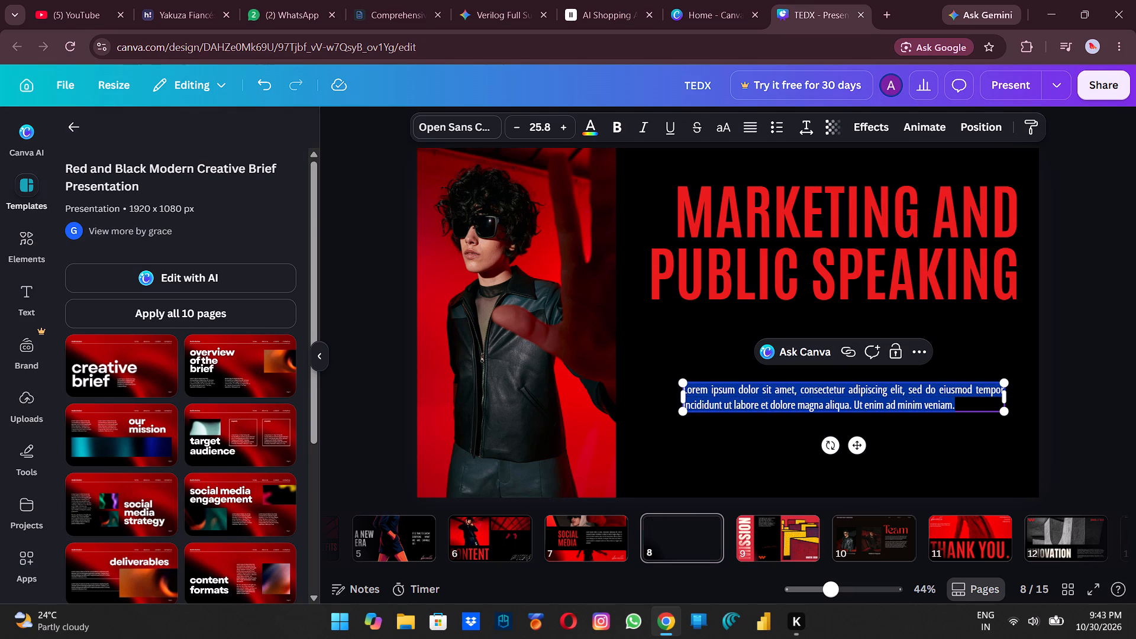
click(956, 396)
click(965, 404)
key(BackSpace)
key(BackSpace)
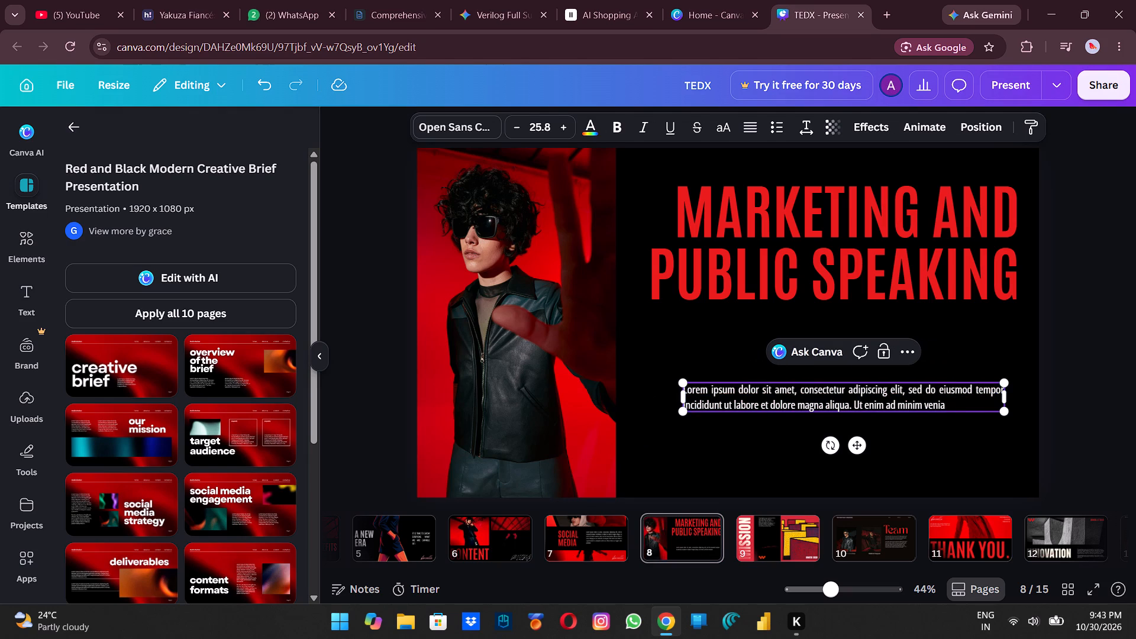
key(BackSpace)
key(BackSpace)
key(BackSpace)
key(BackSpace)
key(BackSpace)
key(BackSpace)
key(period)
click(905, 395)
click(904, 456)
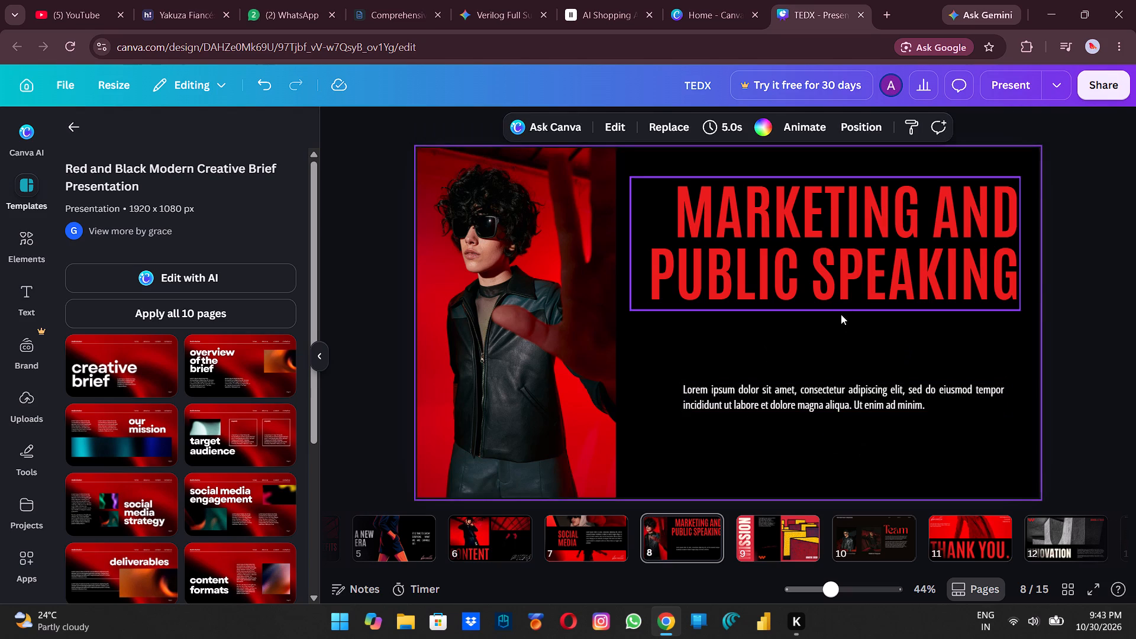
Nudge the Marketing and Public Speaking heading on page 8 slightly down and set its font size to 136.
drag(830, 273, 830, 280)
click(522, 122)
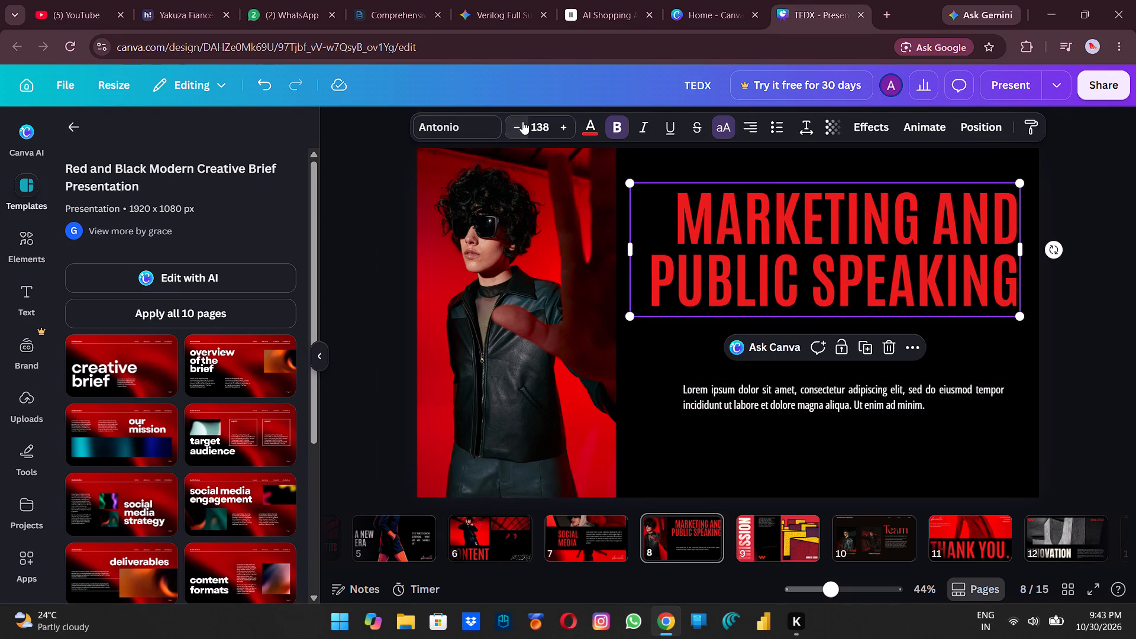
click(522, 121)
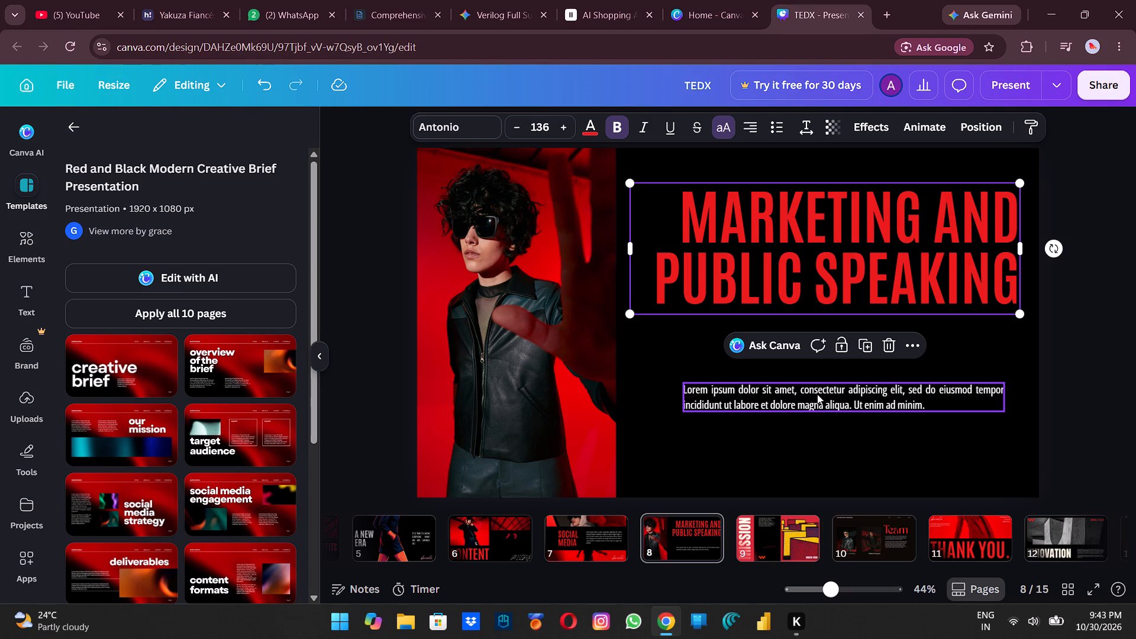
click(857, 504)
Shift the CONTENT heading on page 6 slightly to the right, keeping it below the large photo.
click(774, 540)
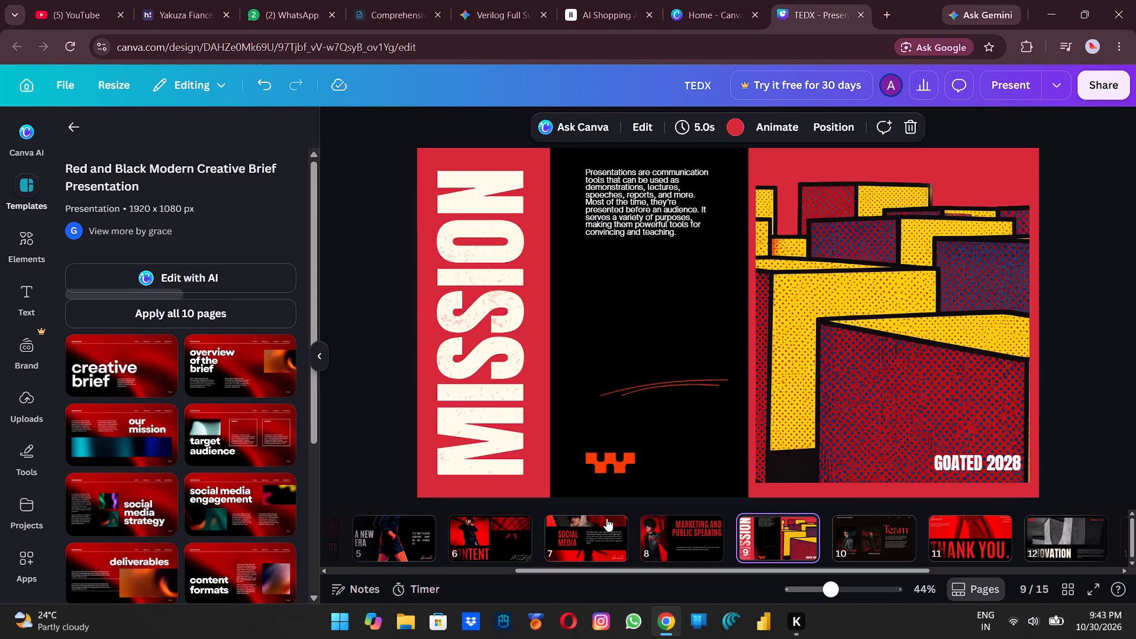
click(586, 526)
click(496, 532)
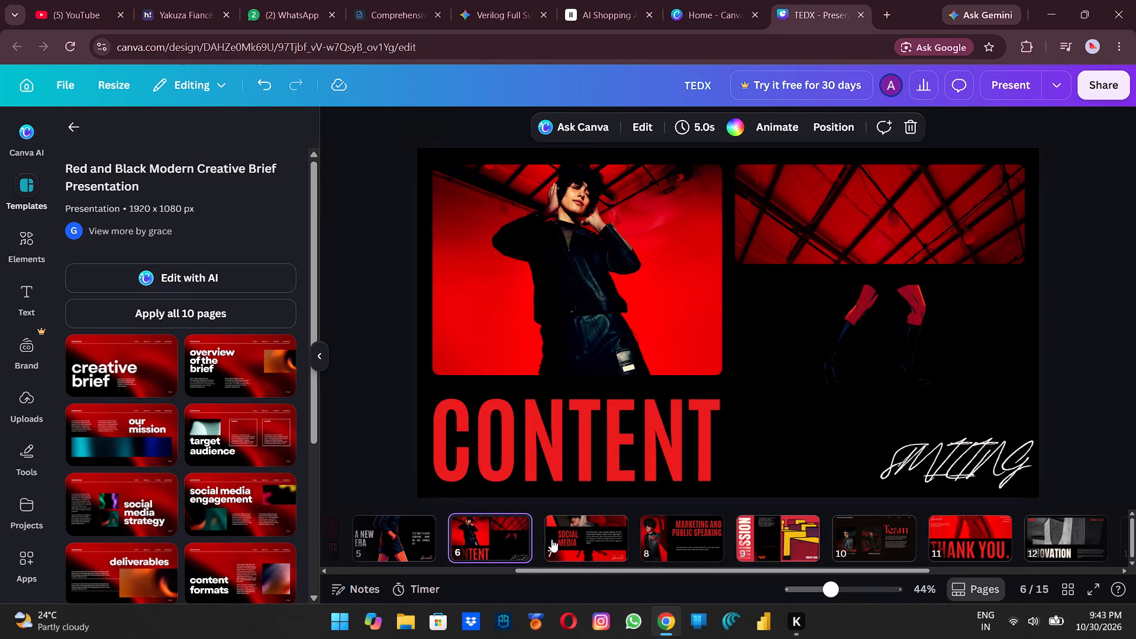
click(737, 392)
drag(738, 392, 780, 417)
click(834, 367)
click(829, 353)
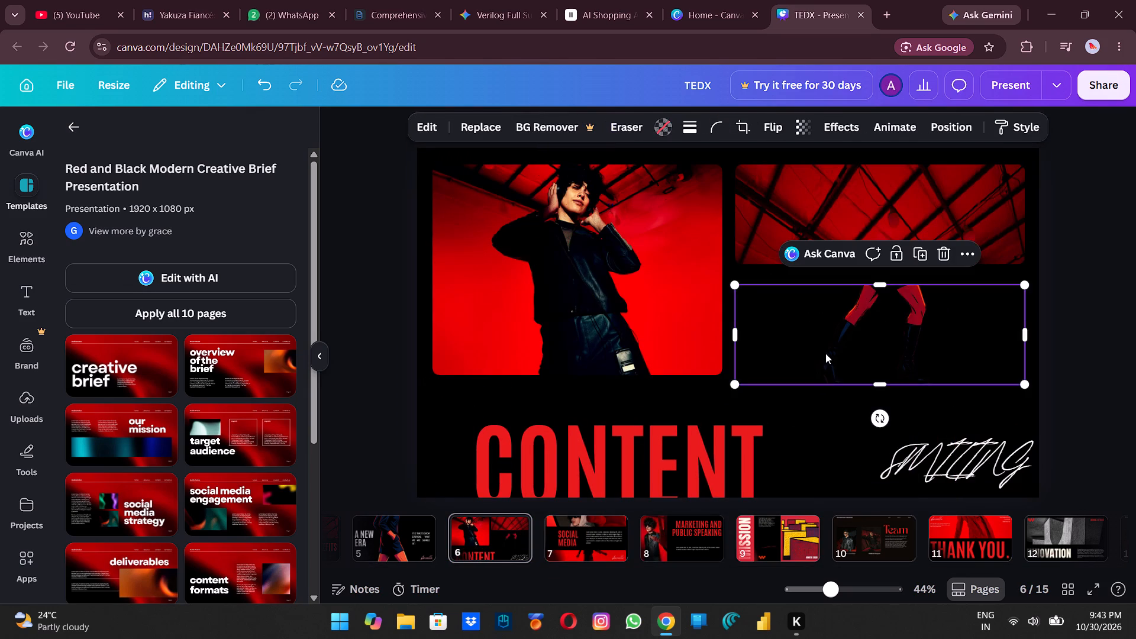
click(743, 350)
drag(660, 425, 633, 398)
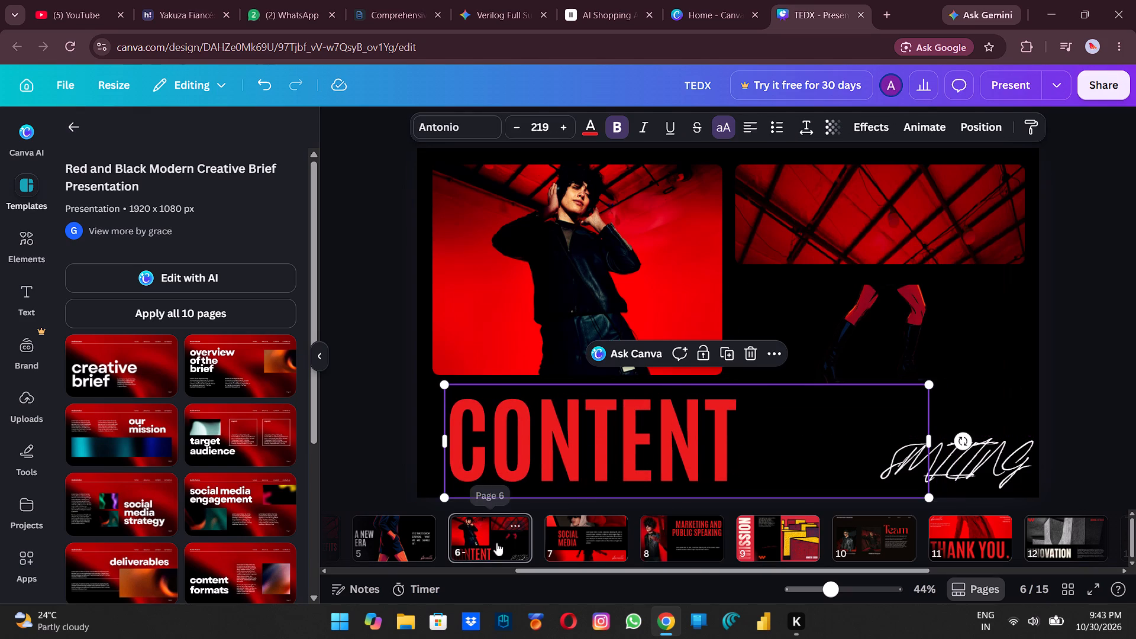
Review pages 8, 12, 13 and 14 of the presentation to check their layouts.
click(692, 538)
drag(712, 569, 893, 569)
click(759, 533)
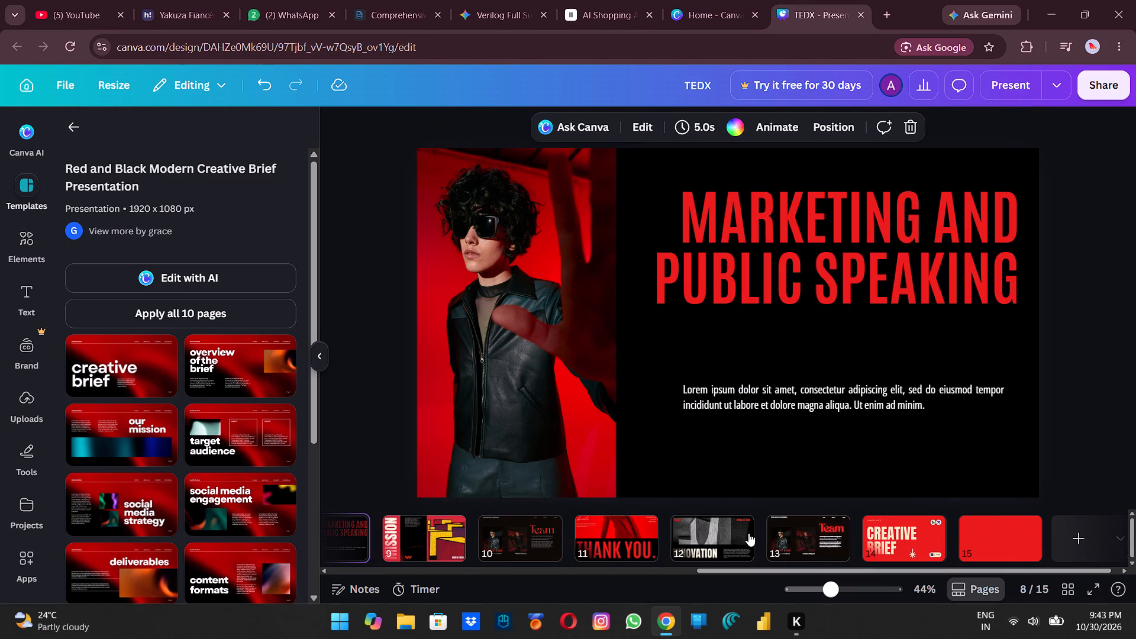
click(710, 533)
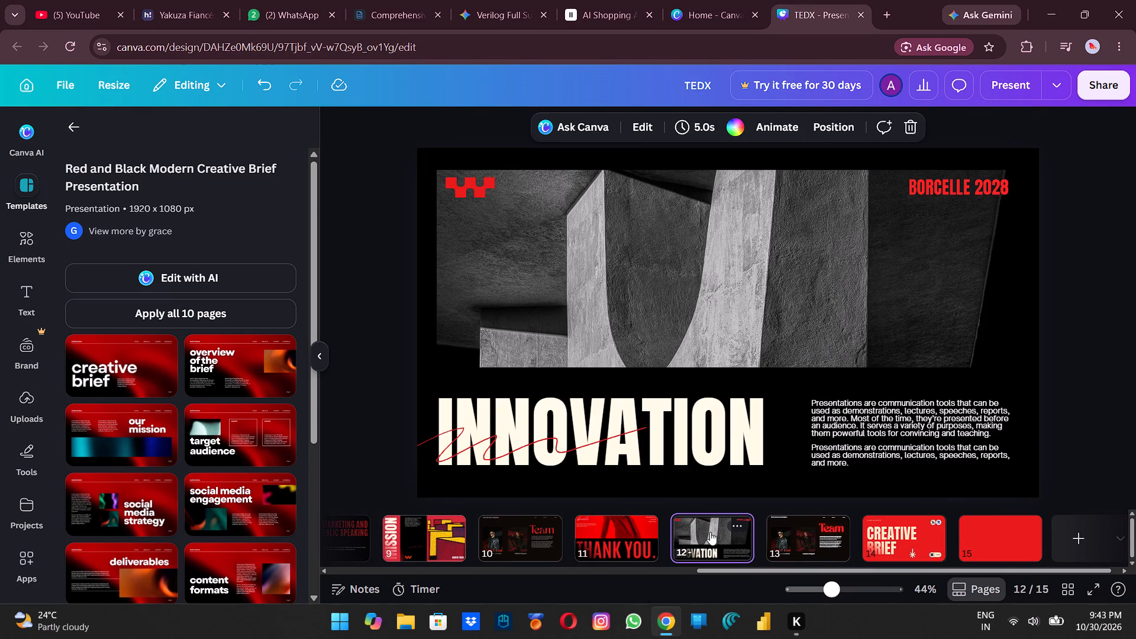
click(772, 540)
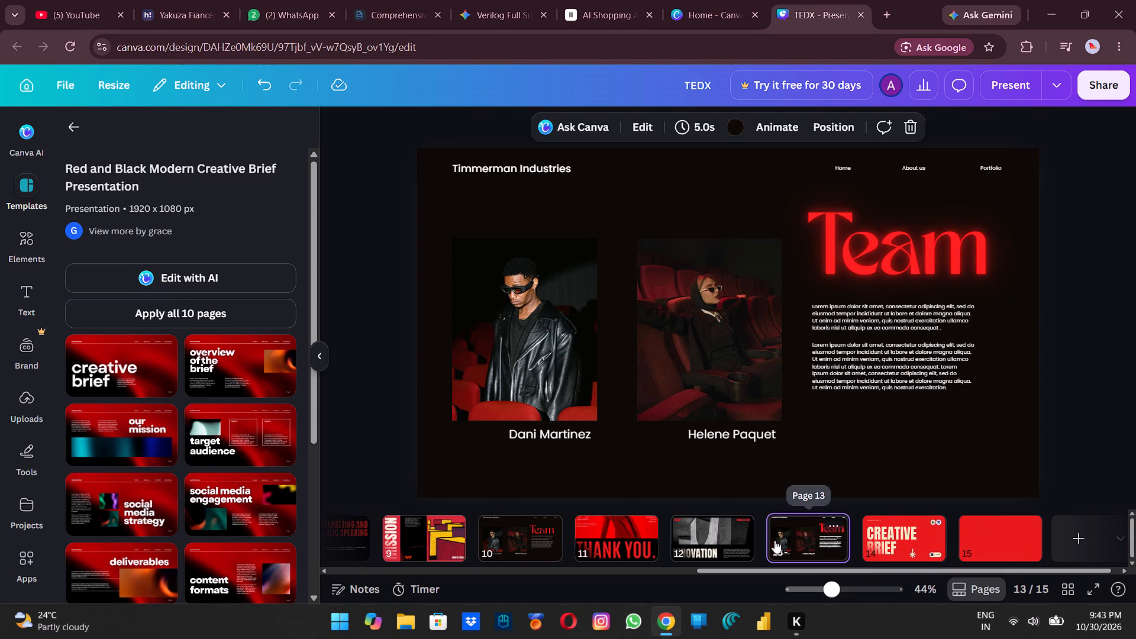
click(937, 545)
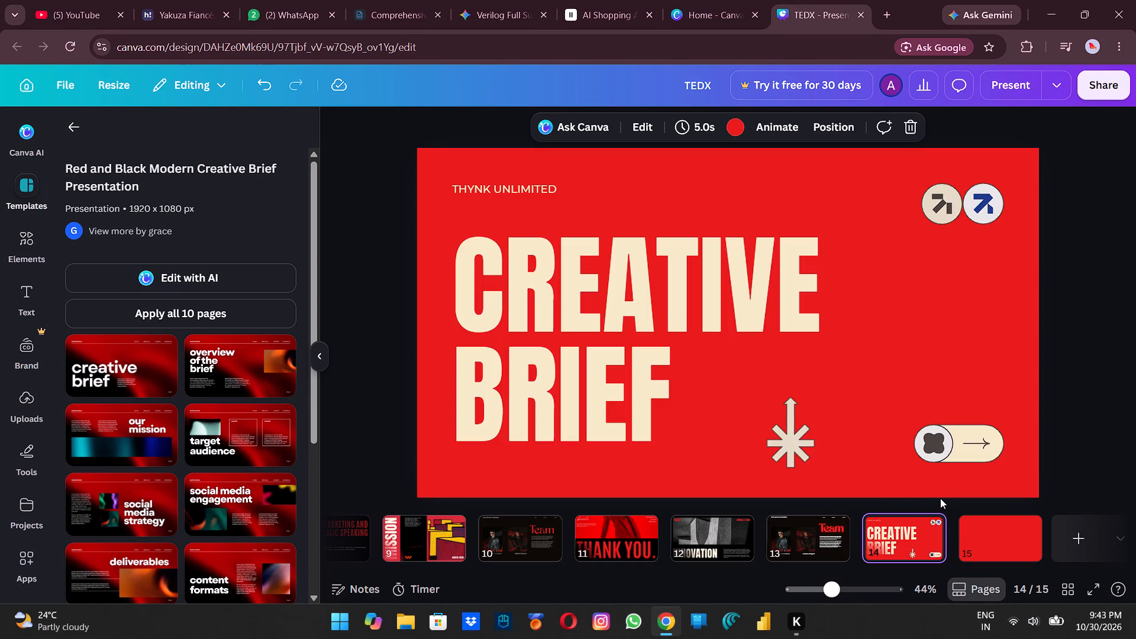
click(1114, 476)
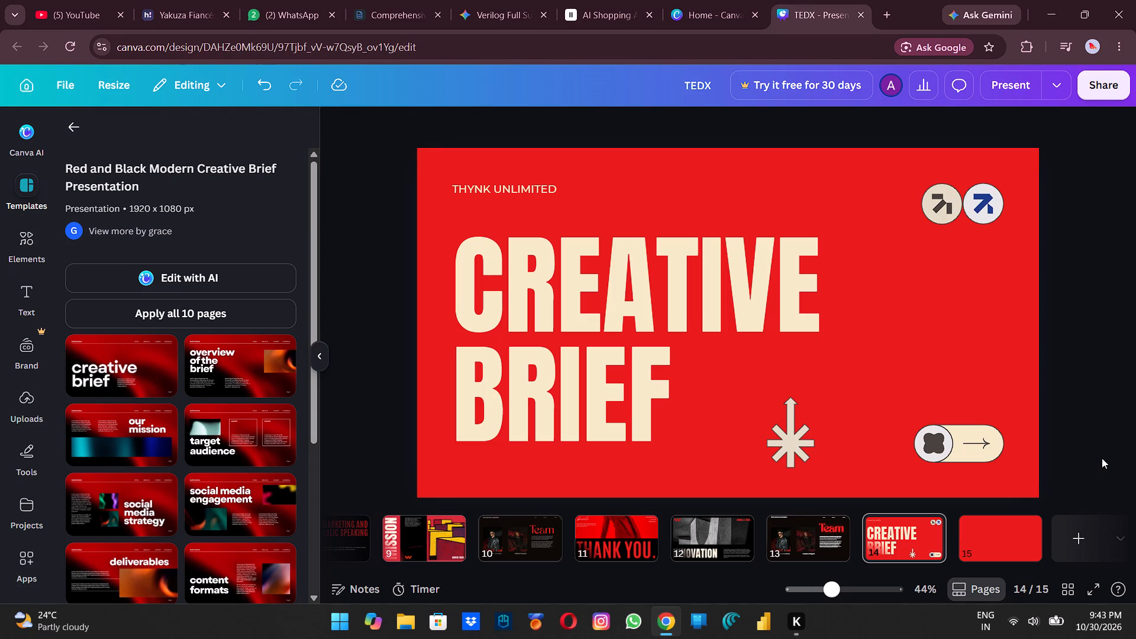
click(1102, 474)
Apply the template's "social media engagement" layout to page 15.
click(972, 534)
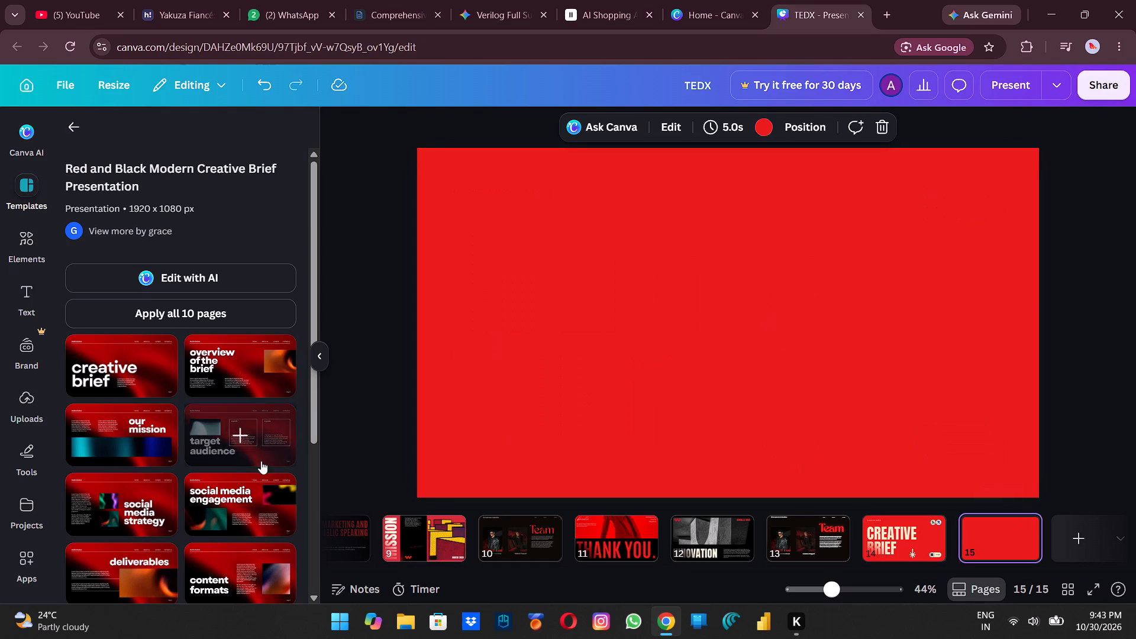
click(218, 496)
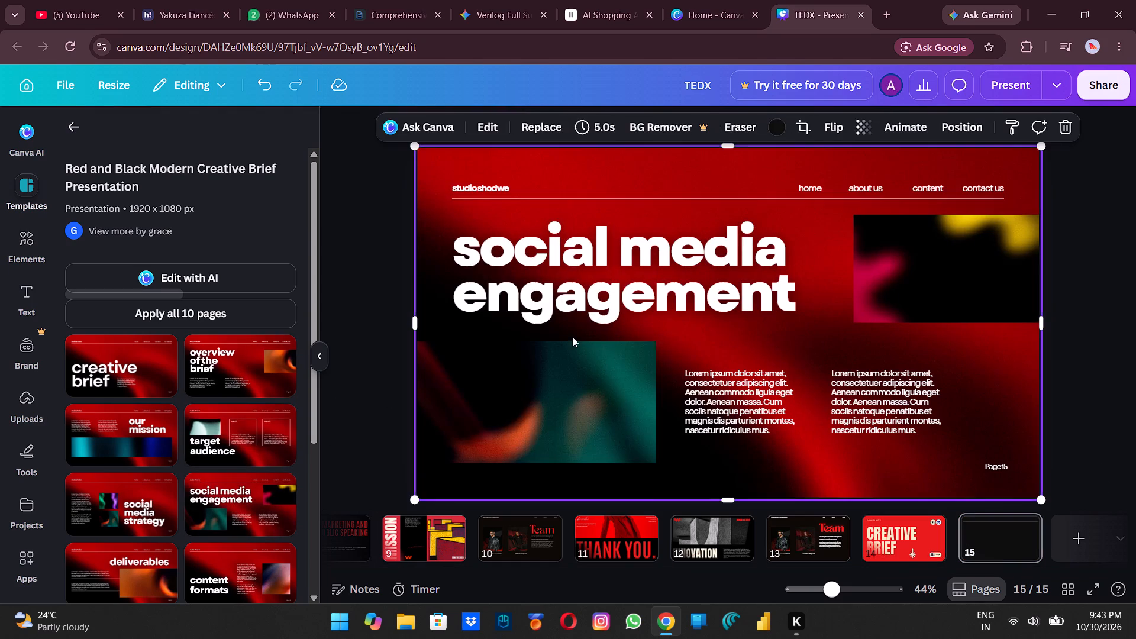
Delete both Lorem ipsum body paragraphs from the social media engagement page.
click(789, 373)
click(802, 338)
click(912, 415)
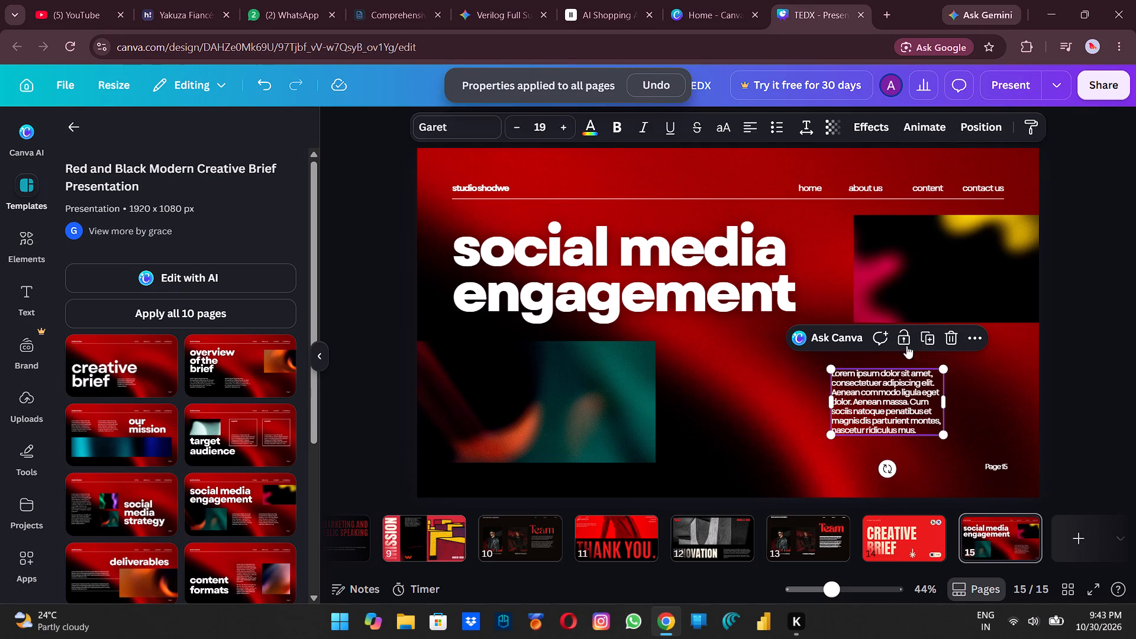
click(947, 340)
Move the black, pink and yellow blurred image on page 15 down into the space the body paragraphs occupied.
drag(941, 290, 878, 412)
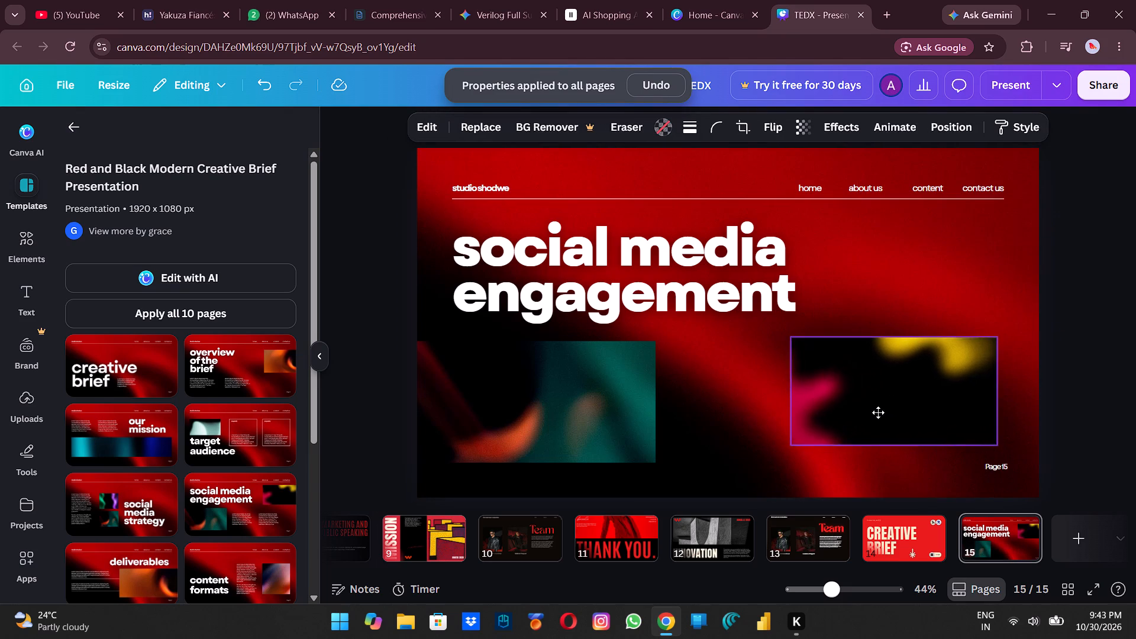
drag(878, 412, 906, 431)
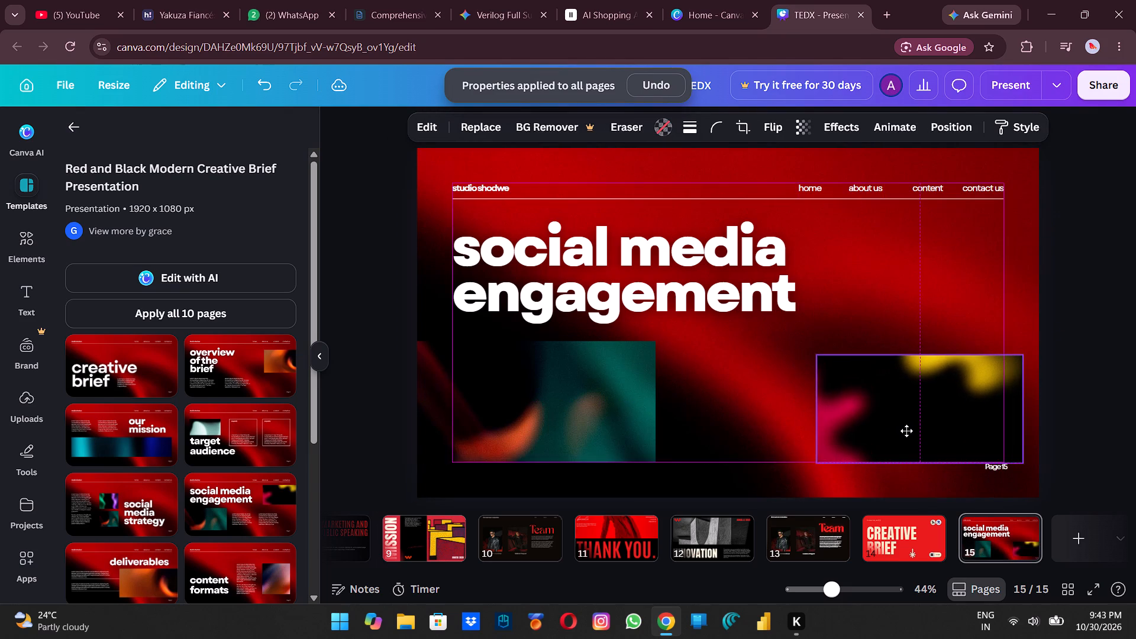
drag(906, 431, 910, 424)
Delete the page-number label on page 15 and fine-tune the position of the black blurred image above it.
click(1006, 470)
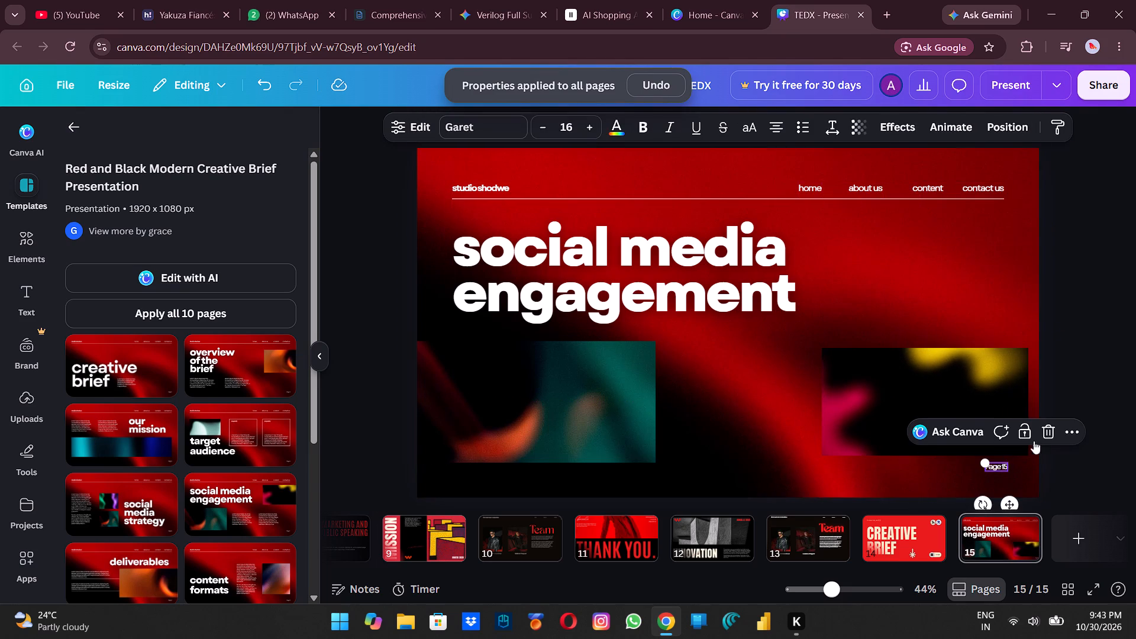
click(1047, 434)
drag(989, 423, 989, 430)
drag(992, 428, 994, 422)
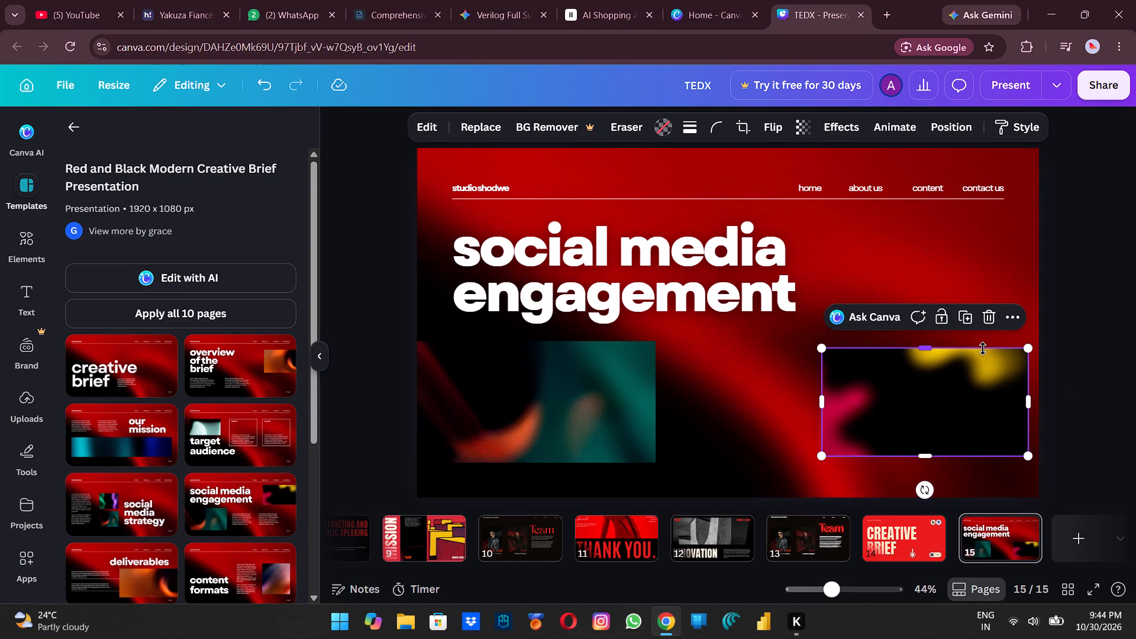
Review the existing pages from page 14 back to the TEDXSIT cover, reducing the canvas zoom to 38%.
click(899, 540)
click(831, 536)
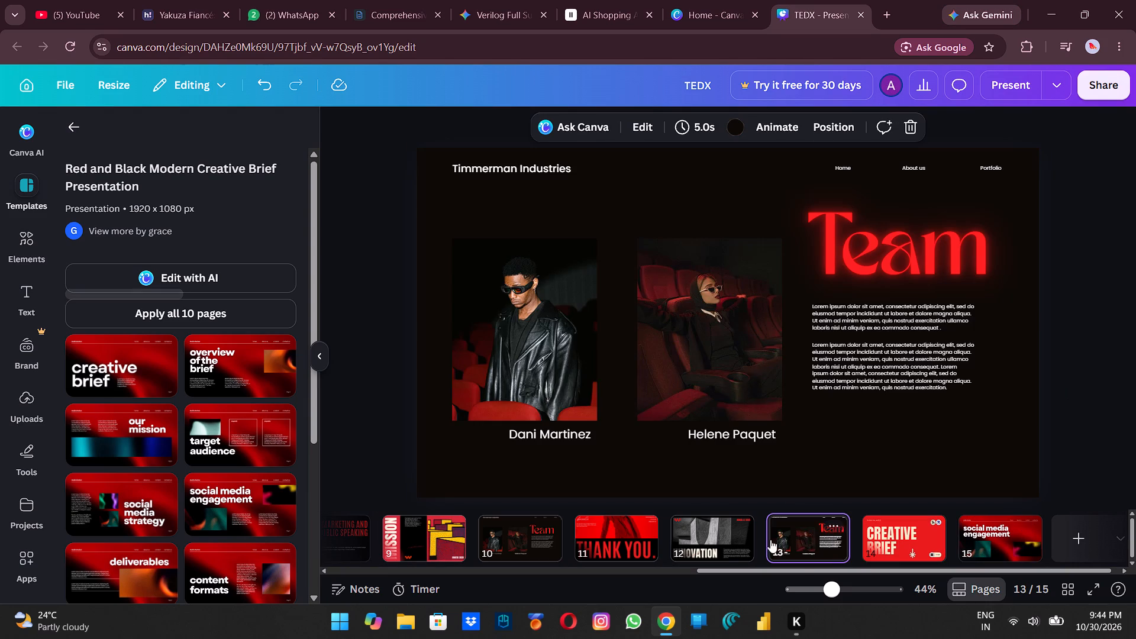
click(745, 543)
drag(751, 570, 560, 569)
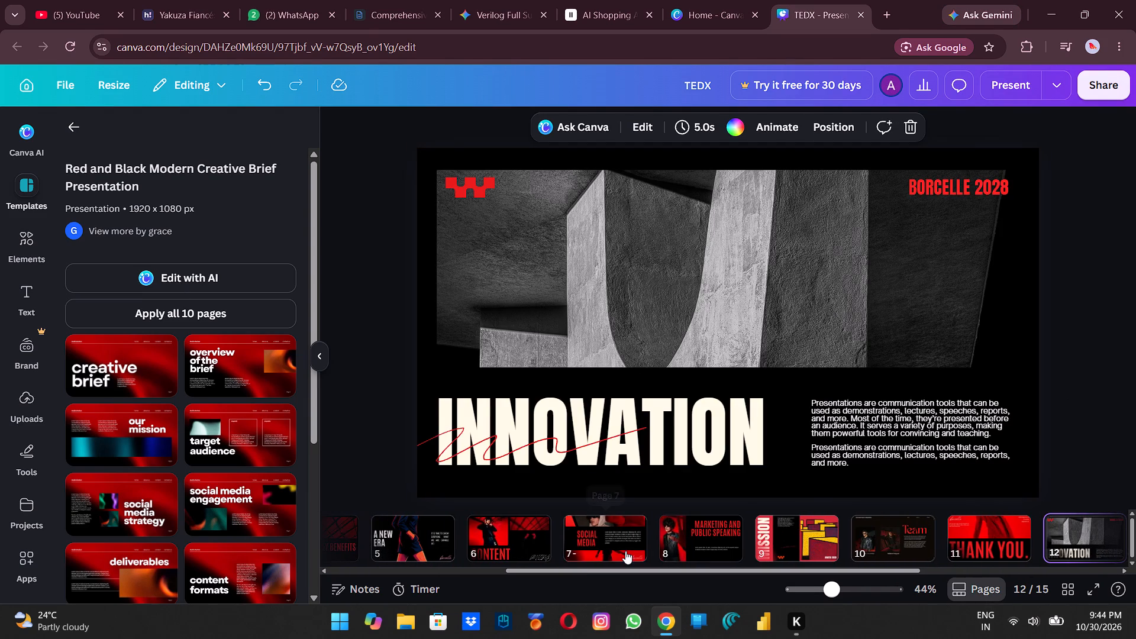
click(625, 551)
click(540, 537)
drag(562, 569, 445, 561)
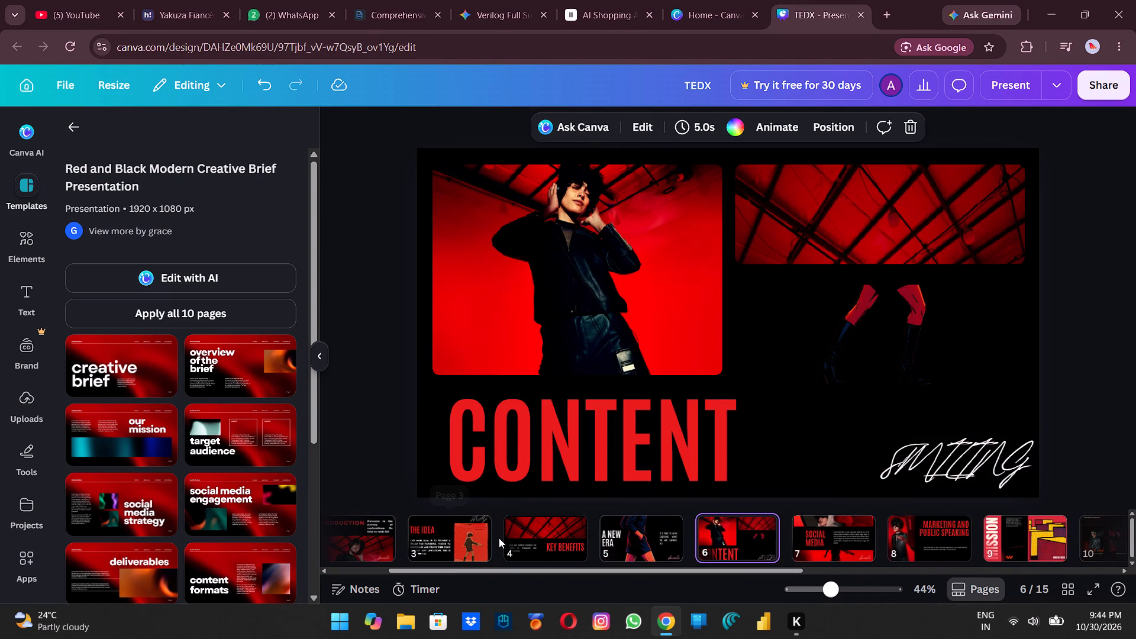
click(499, 538)
click(468, 541)
drag(481, 570, 429, 567)
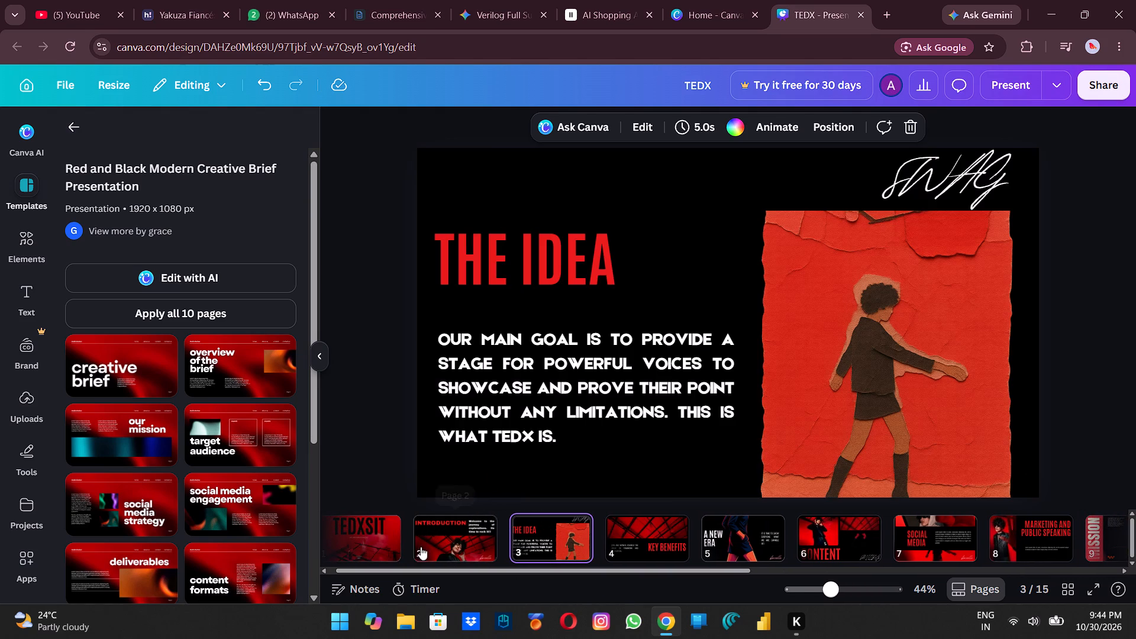
click(421, 547)
drag(568, 570, 479, 571)
click(406, 547)
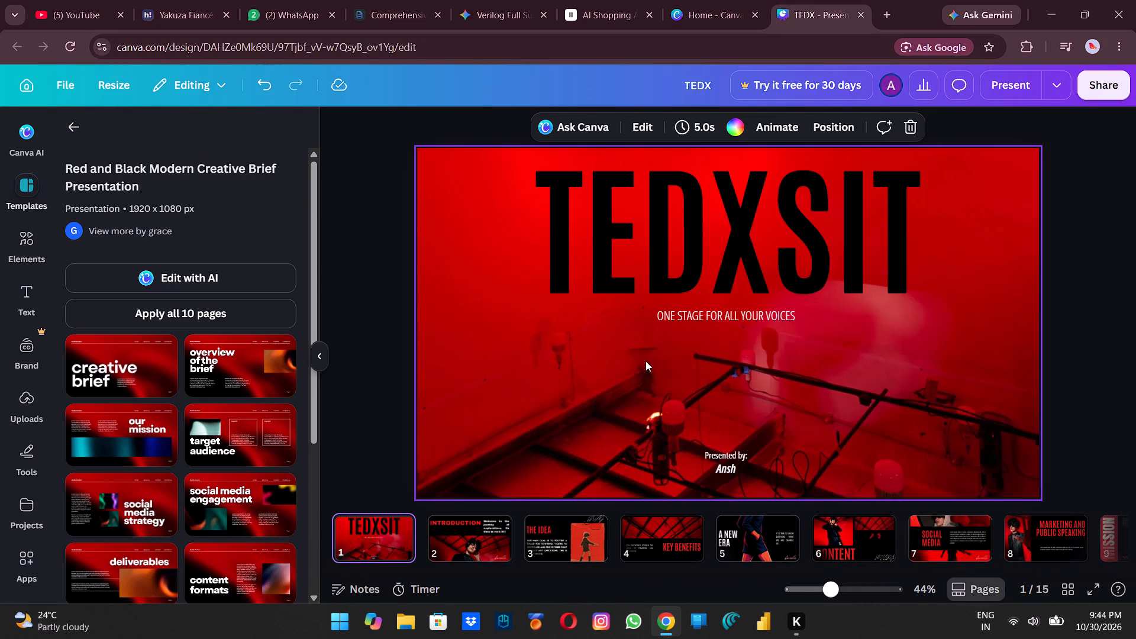
drag(833, 590, 829, 590)
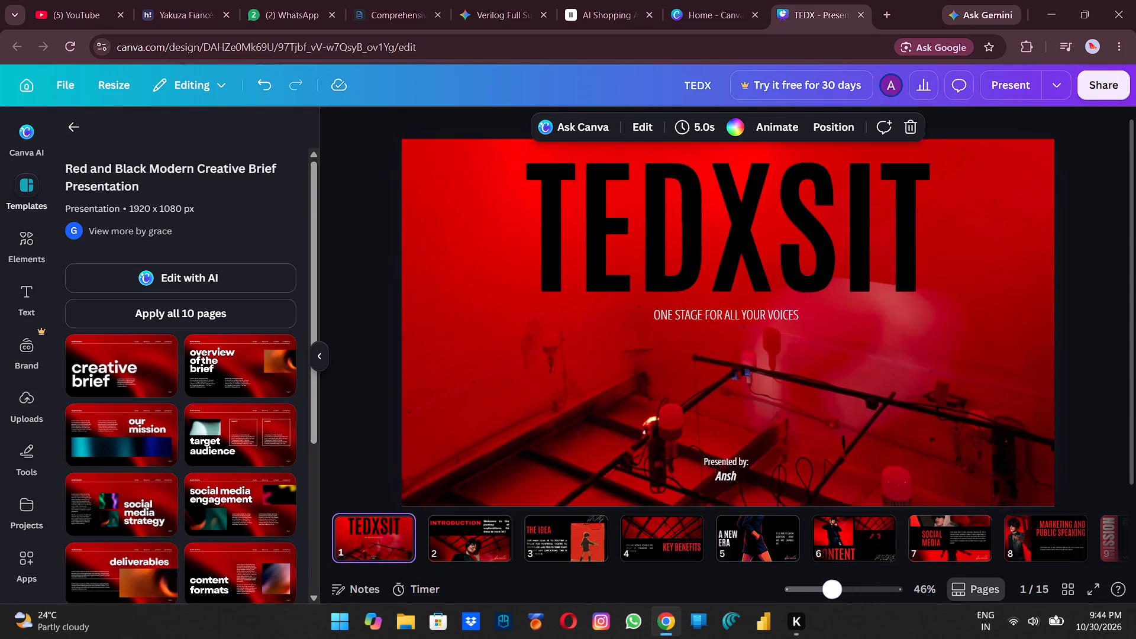
drag(829, 590, 827, 590)
Add page 16 after the social media engagement page and apply the template's "overview of the brief" layout.
drag(703, 569, 1086, 551)
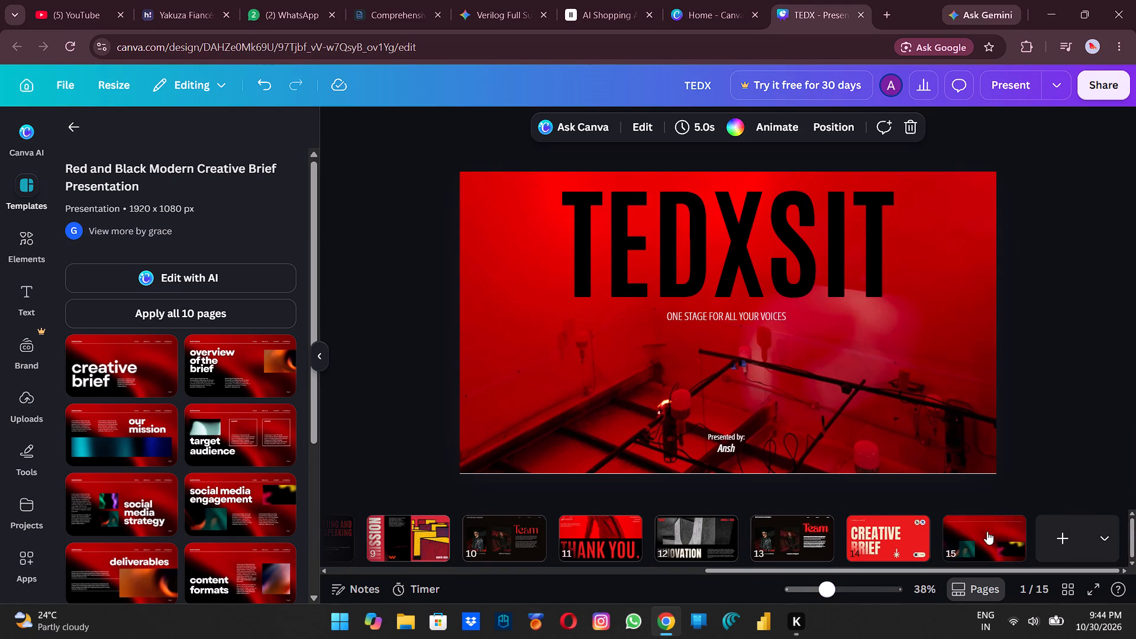
click(987, 531)
click(1073, 528)
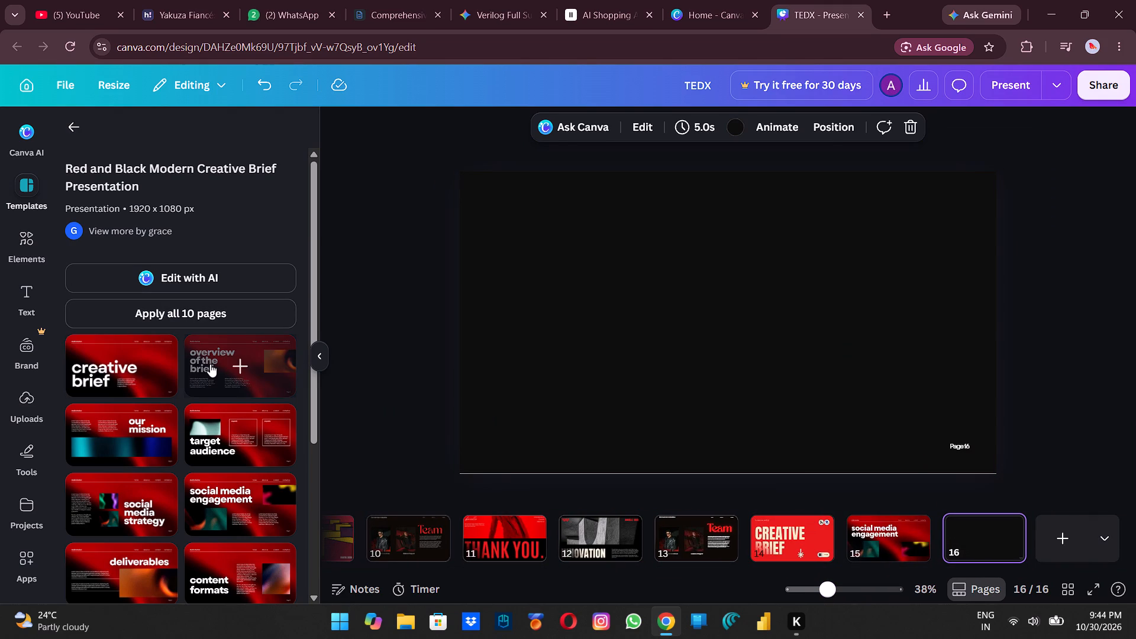
click(210, 364)
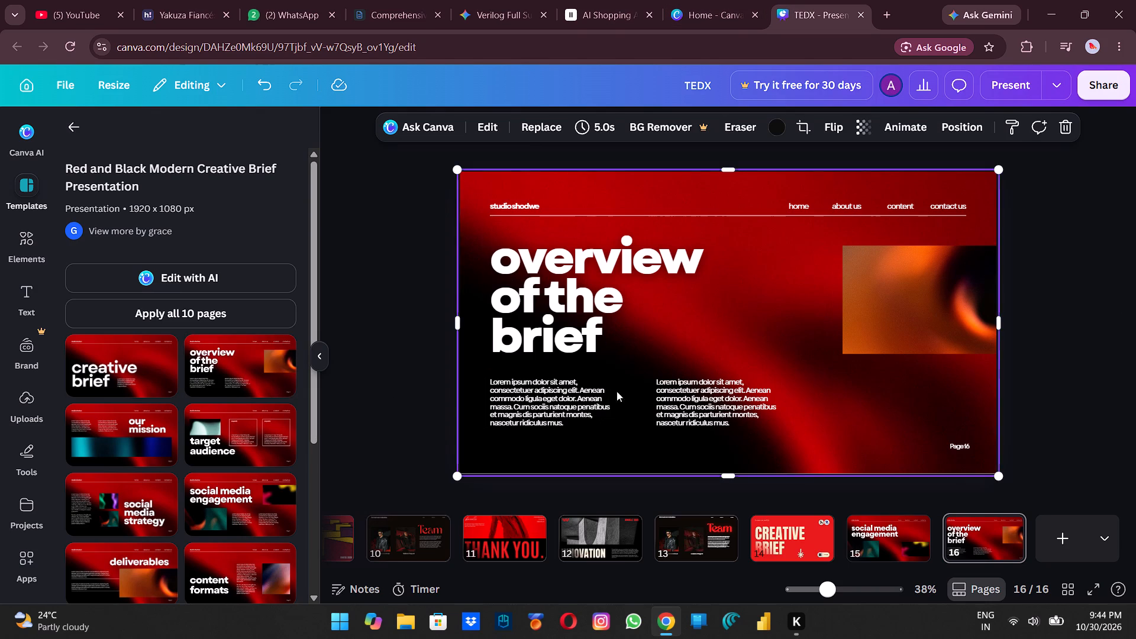
On page 16, shift the heading slightly up and right, and move the orange blurred image fully inside the page edge.
click(750, 412)
click(838, 276)
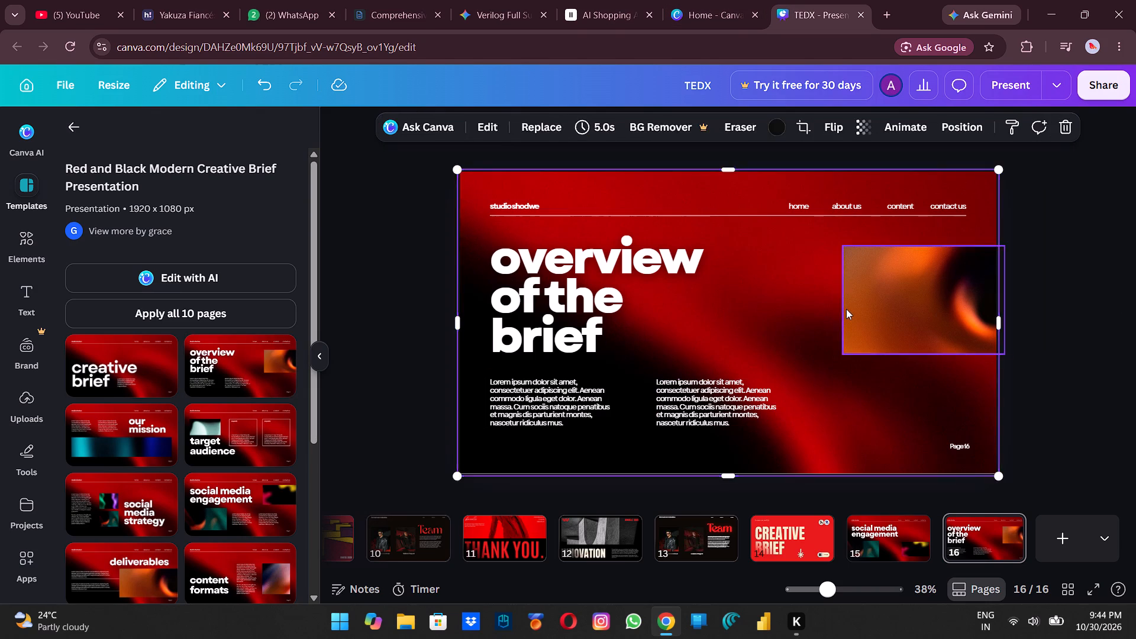
drag(851, 317, 865, 357)
drag(837, 353, 813, 342)
click(588, 343)
drag(661, 343, 674, 328)
drag(878, 347, 840, 381)
drag(746, 362, 766, 299)
drag(859, 381, 873, 302)
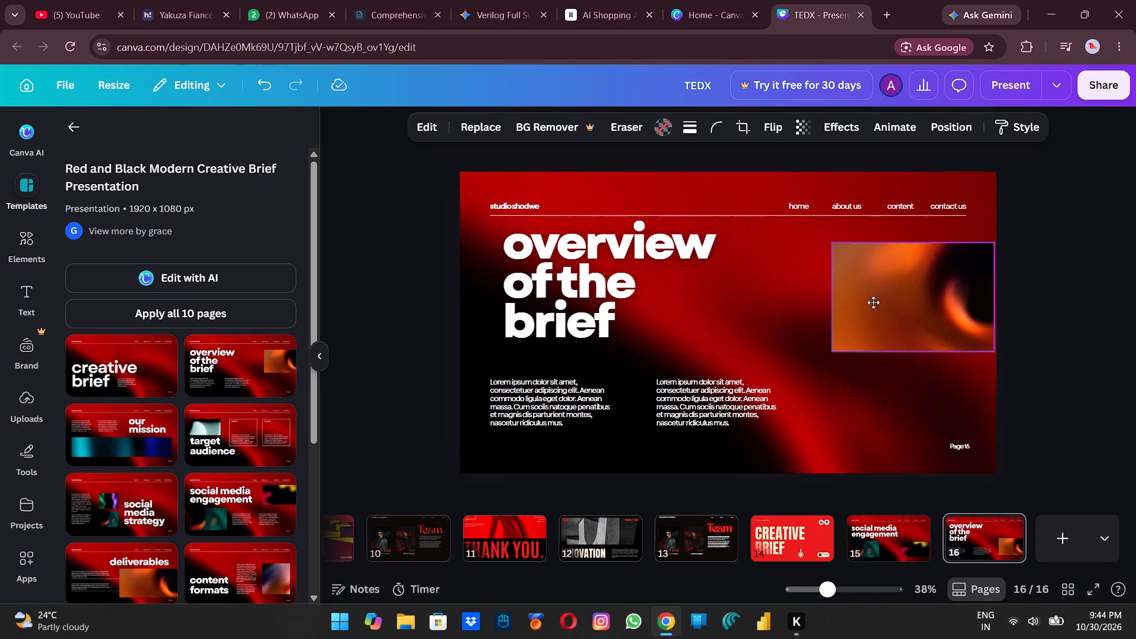
drag(873, 302, 874, 302)
Delete the page-number label from page 16.
click(951, 449)
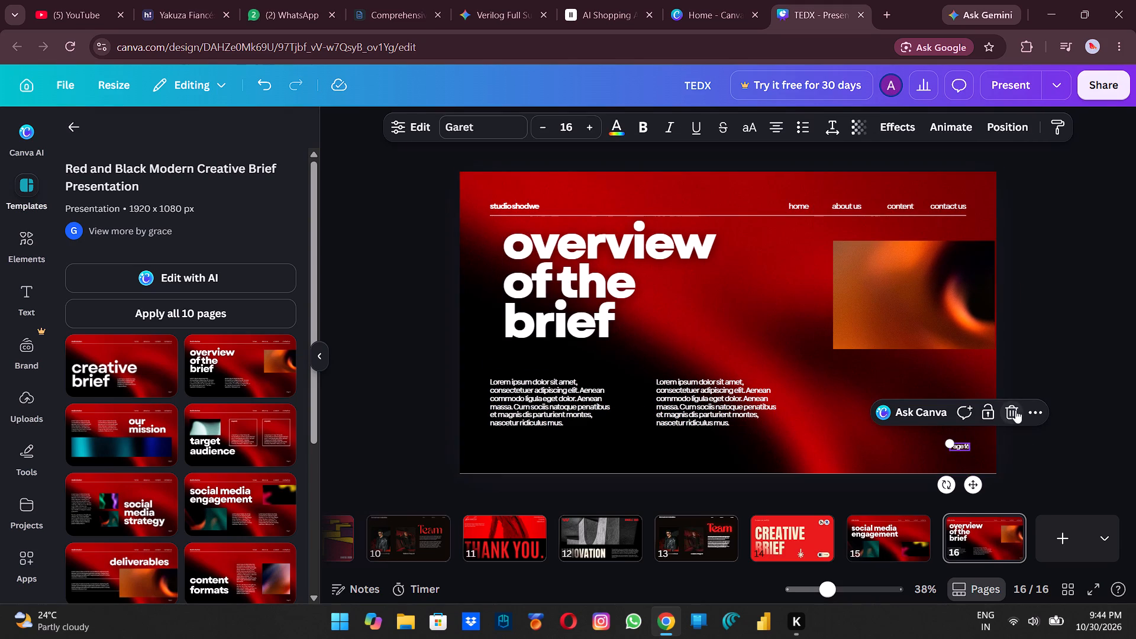
click(1017, 410)
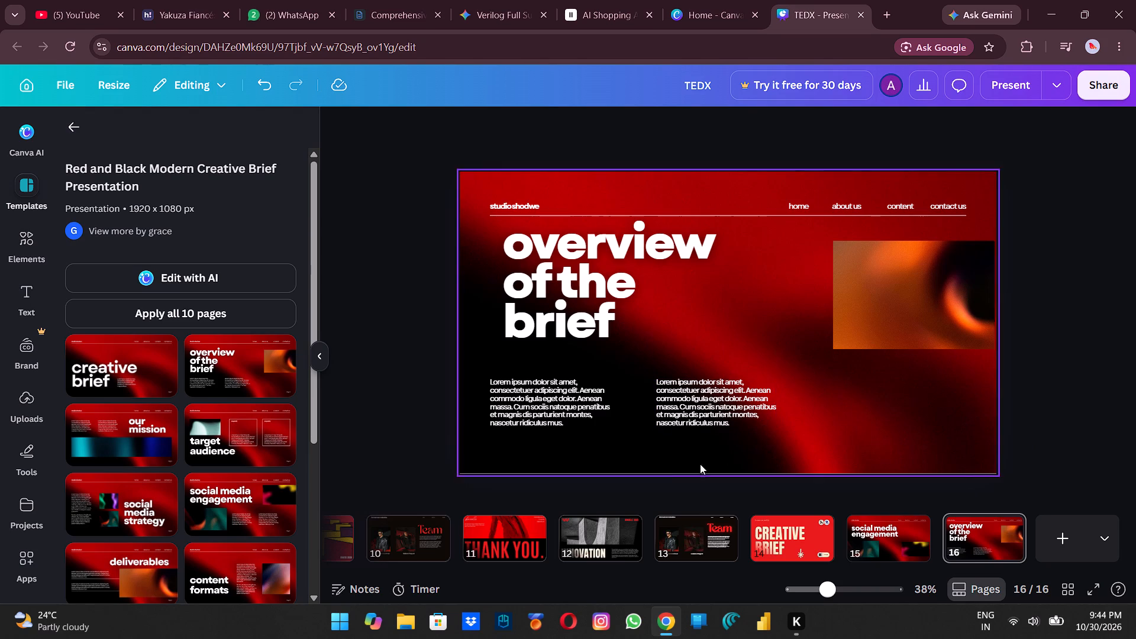
Delete the text of both Lorem ipsum body paragraphs below the "overview of the brief" heading on page 16.
click(695, 433)
double_click(697, 422)
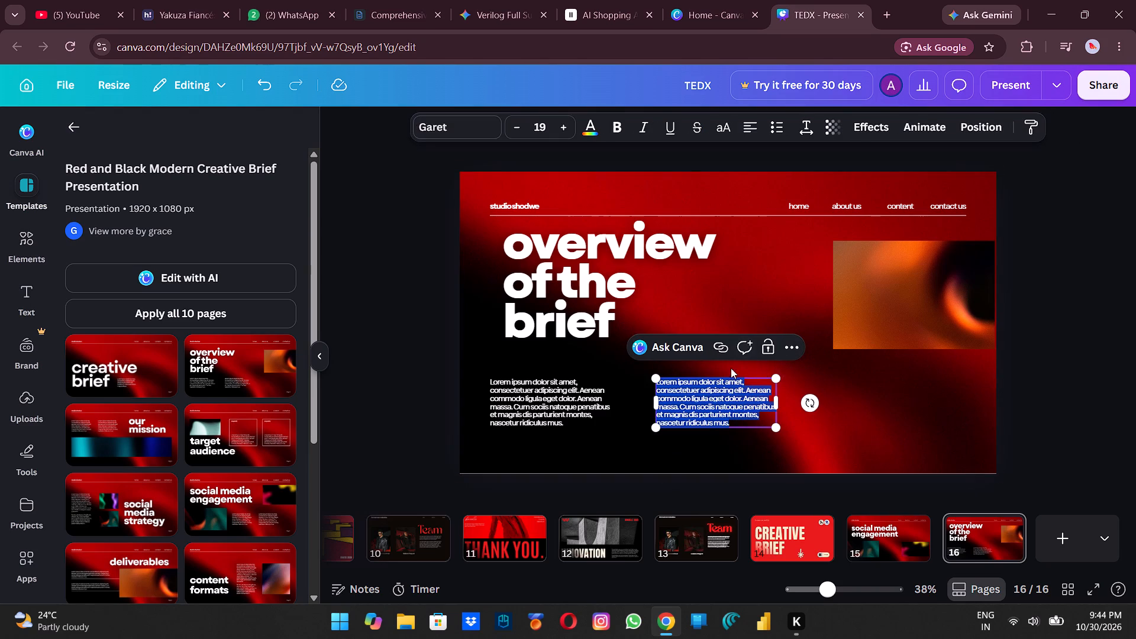
key(BackSpace)
click(792, 385)
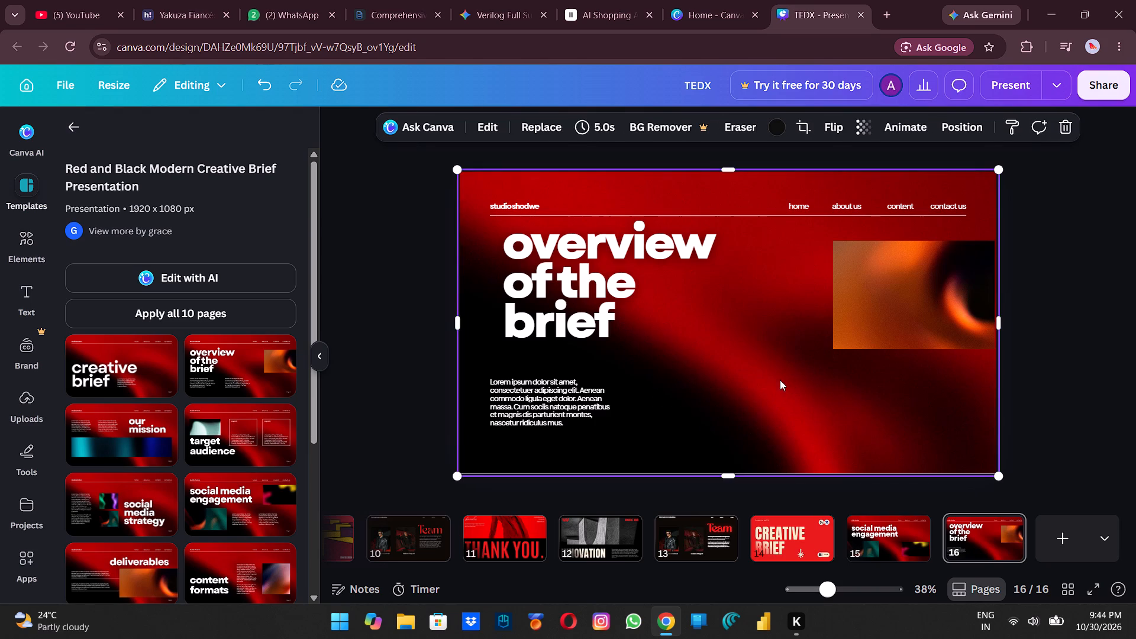
click(742, 377)
click(717, 381)
click(708, 382)
click(684, 386)
double_click(575, 391)
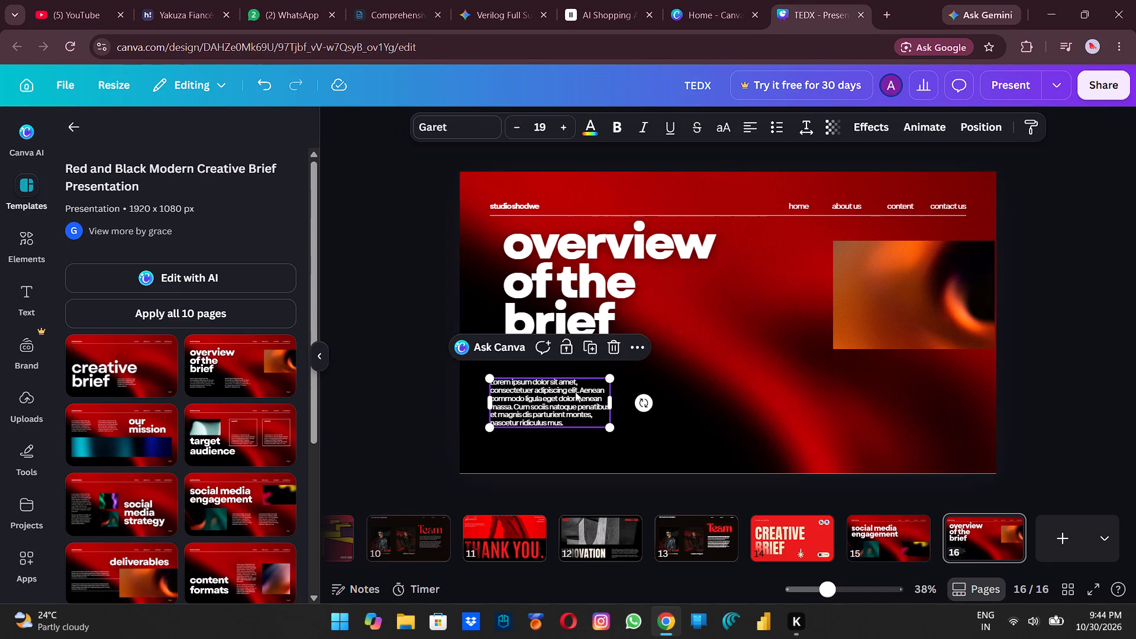
key(Delete)
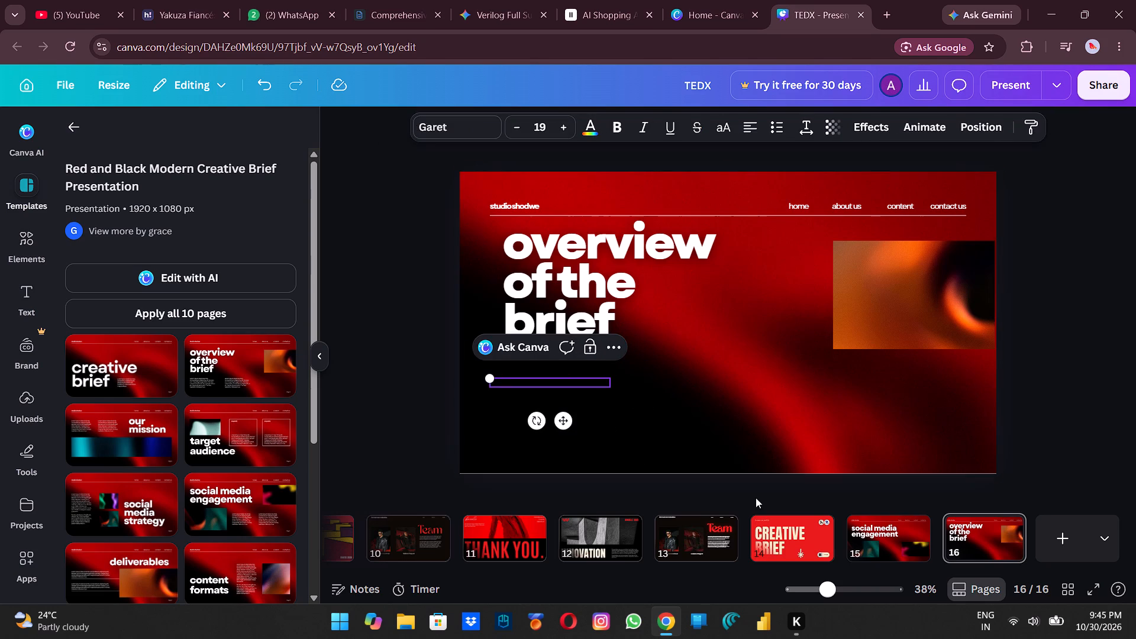
On page 16, move the "overview of the brief" heading down and right, towards the page centre.
drag(793, 429, 798, 447)
drag(588, 292, 619, 332)
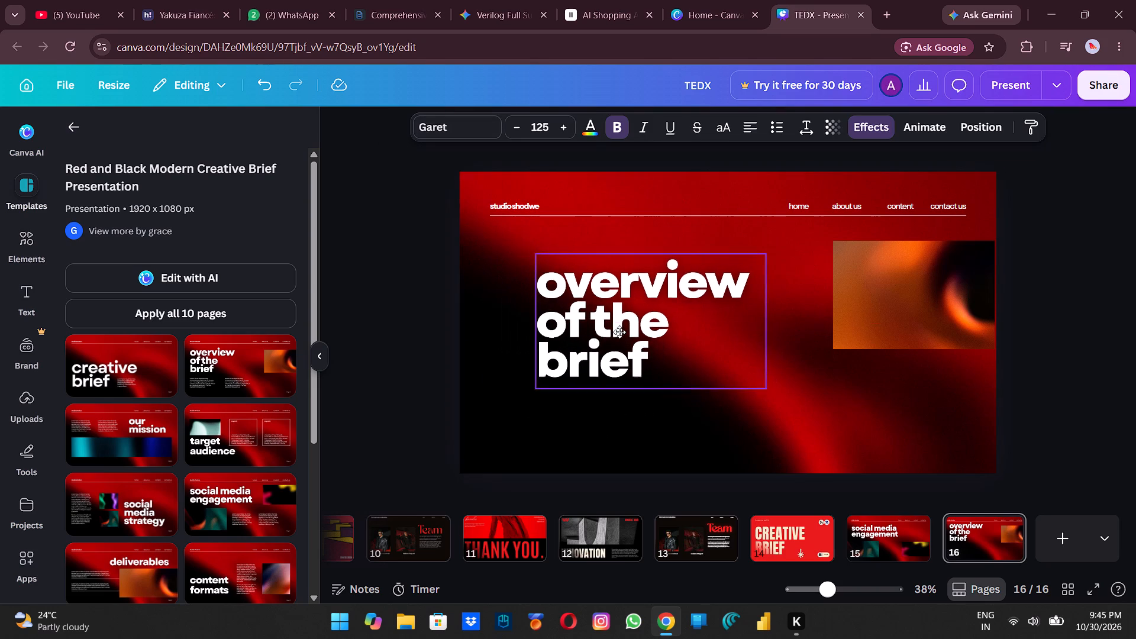
drag(619, 332, 619, 332)
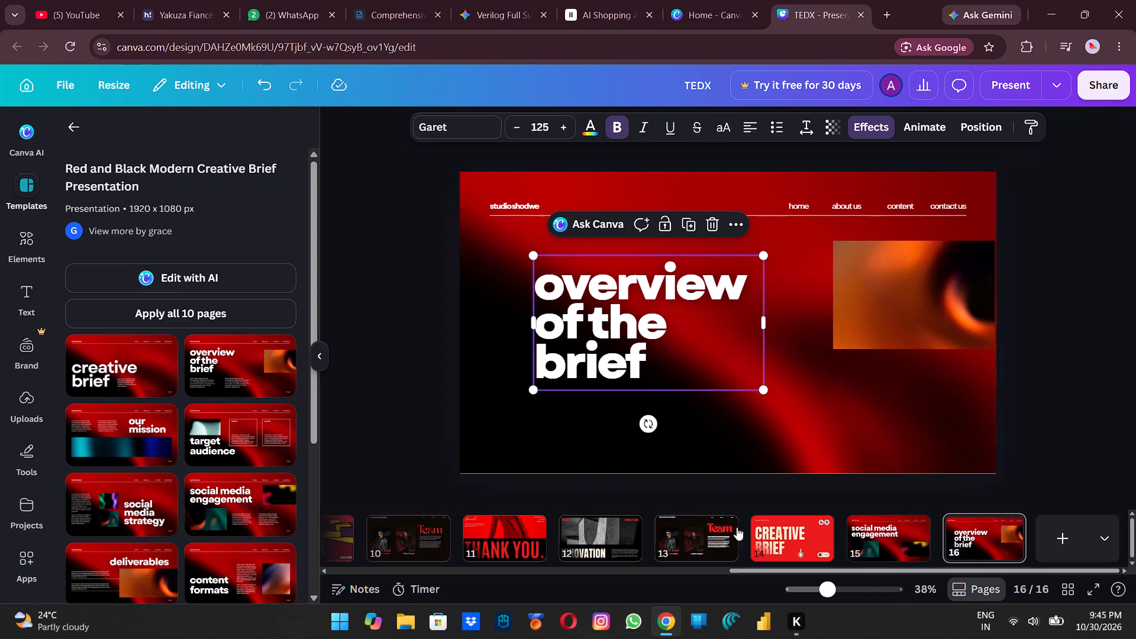
On page 5, reposition the illustration within its crop so the woman's head and upper body fill the page.
click(620, 552)
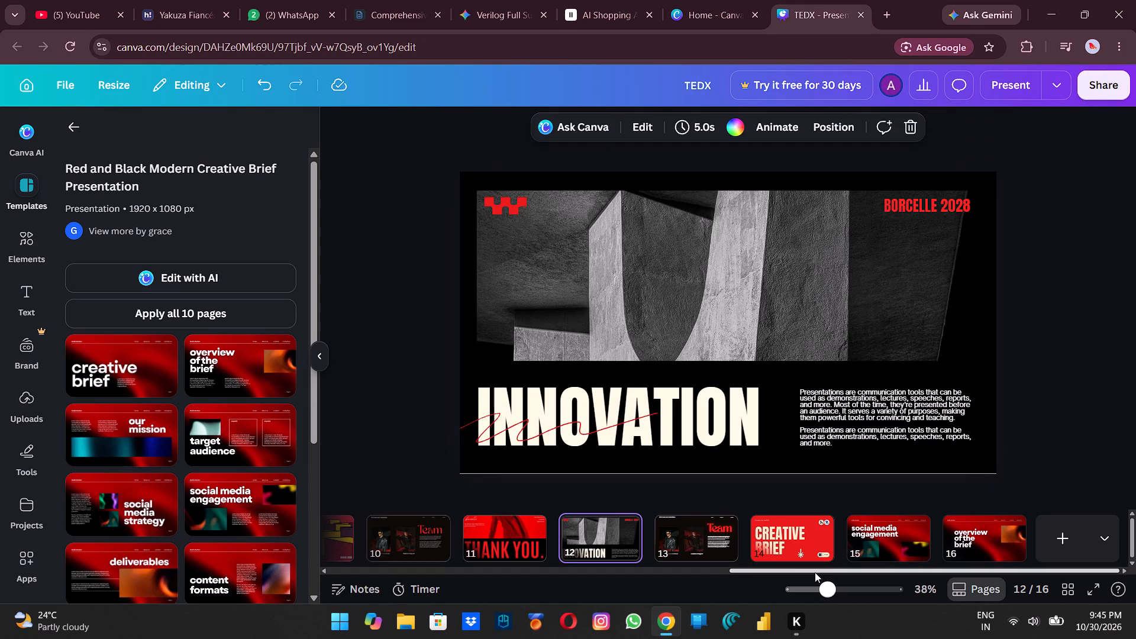
drag(814, 569, 557, 576)
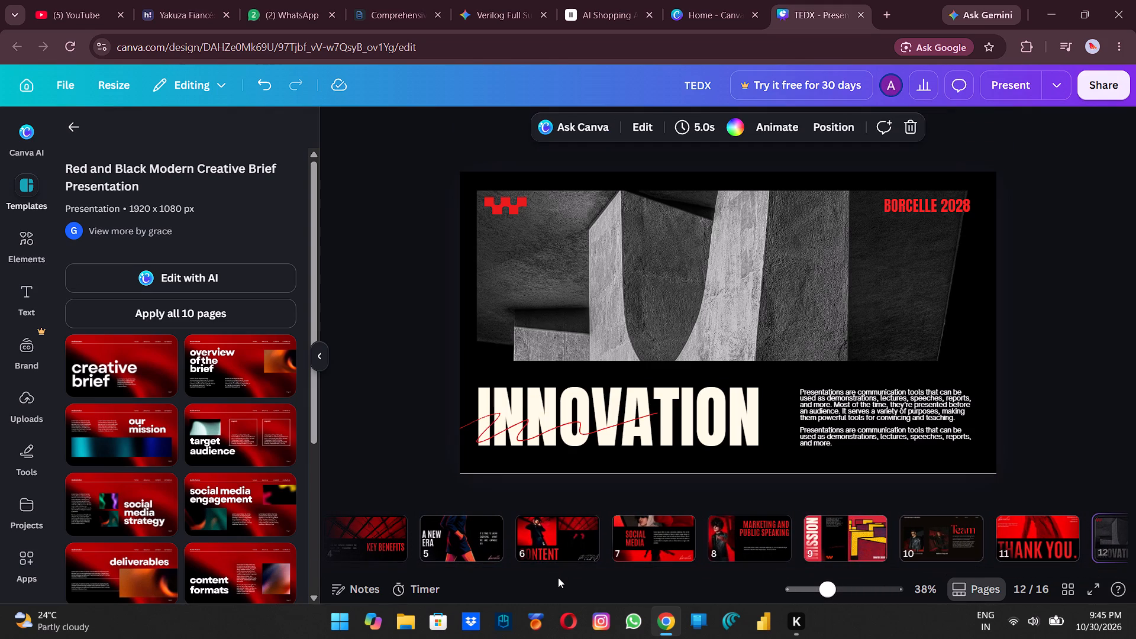
drag(558, 578, 541, 579)
click(454, 551)
double_click(687, 329)
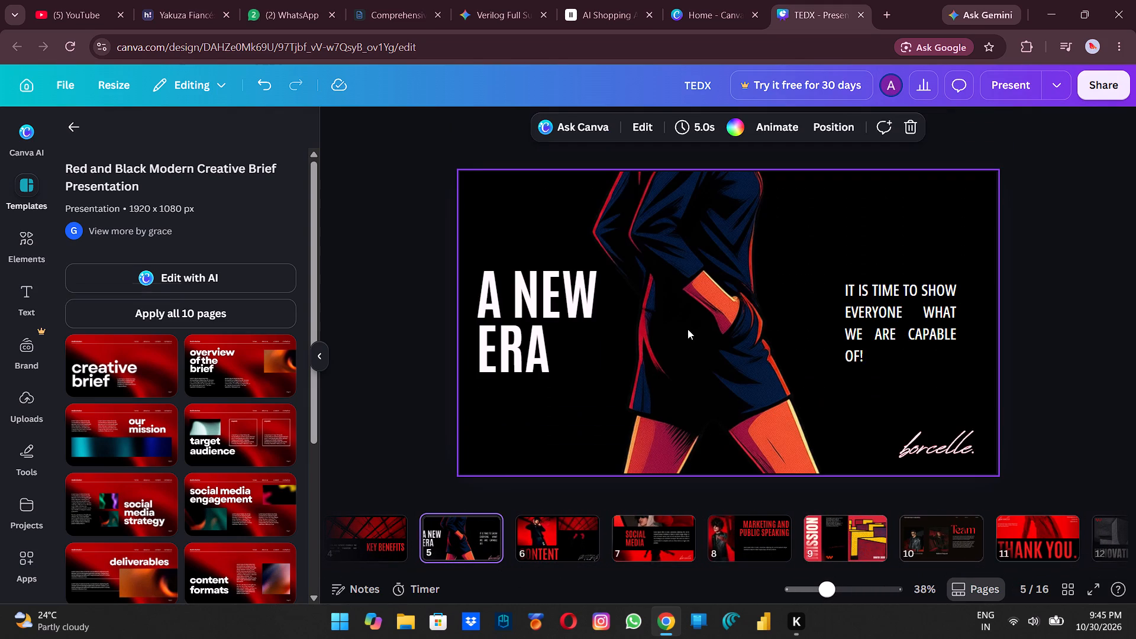
drag(688, 329, 701, 363)
drag(729, 277, 740, 457)
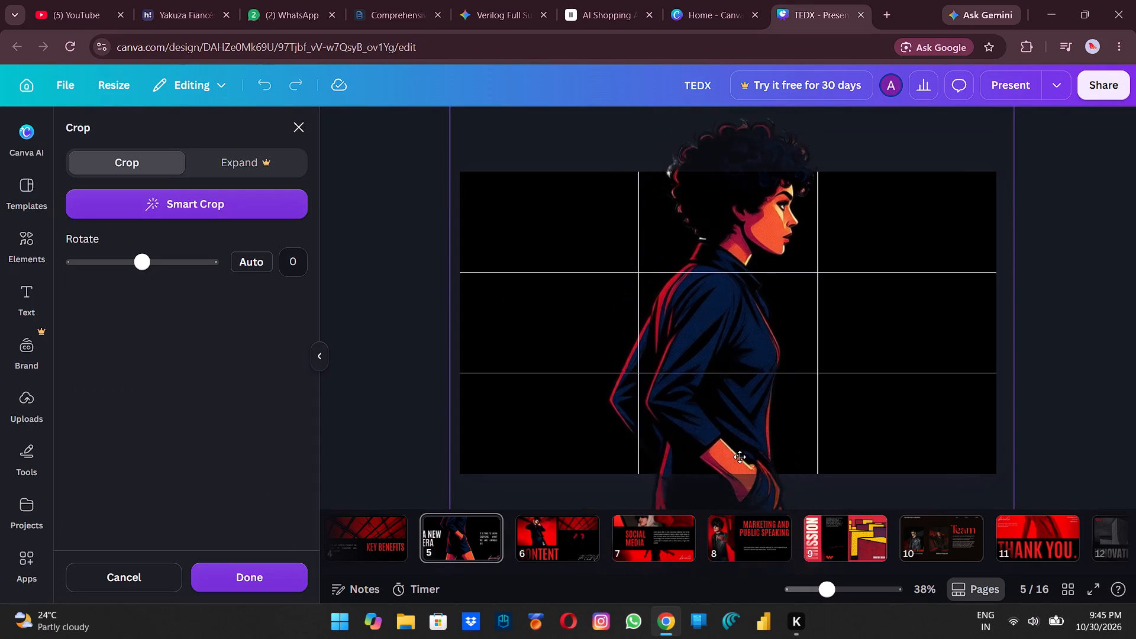
drag(740, 457, 736, 482)
click(1115, 302)
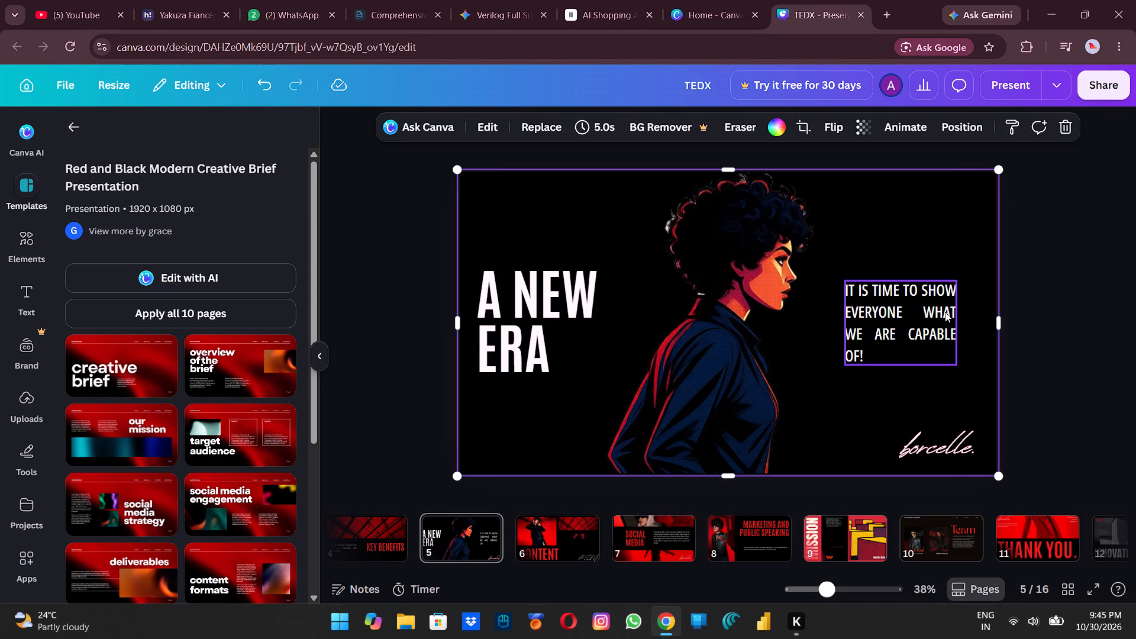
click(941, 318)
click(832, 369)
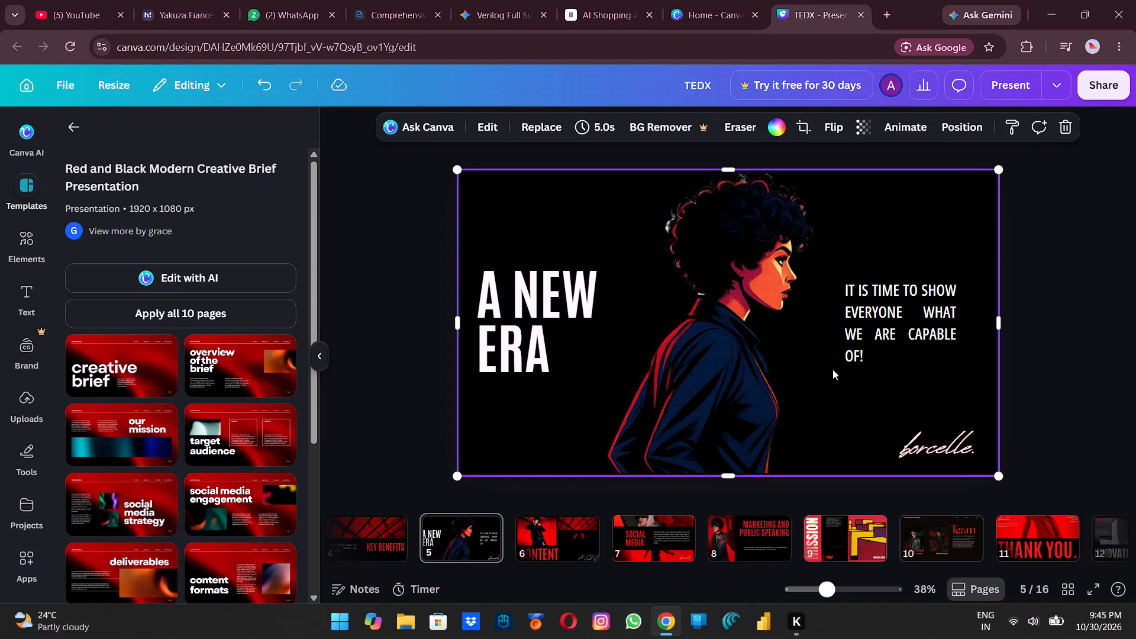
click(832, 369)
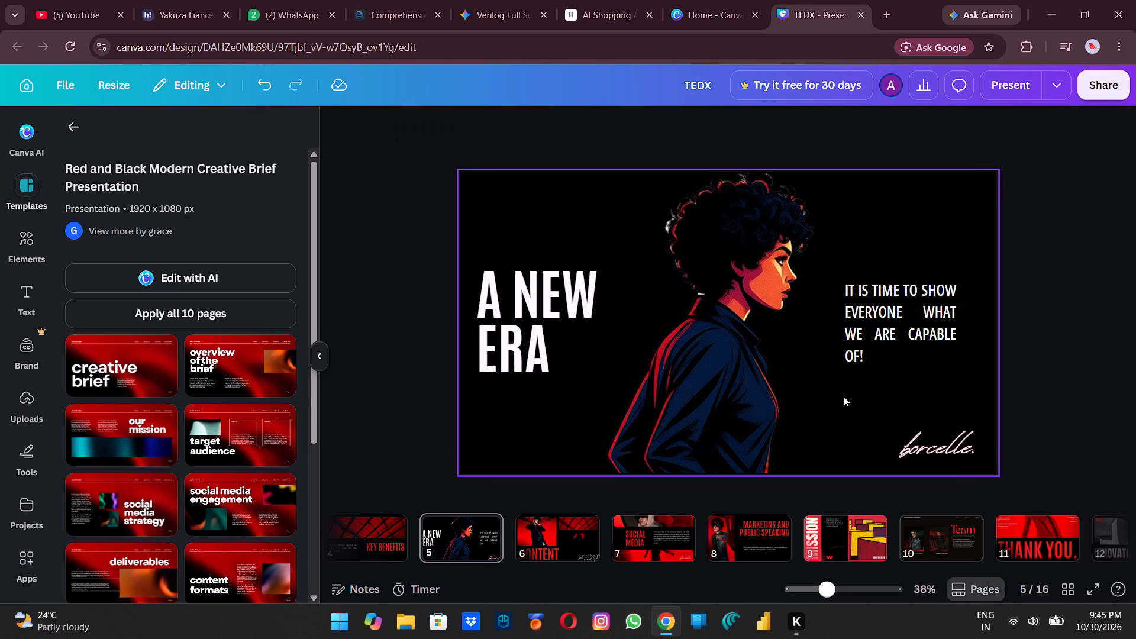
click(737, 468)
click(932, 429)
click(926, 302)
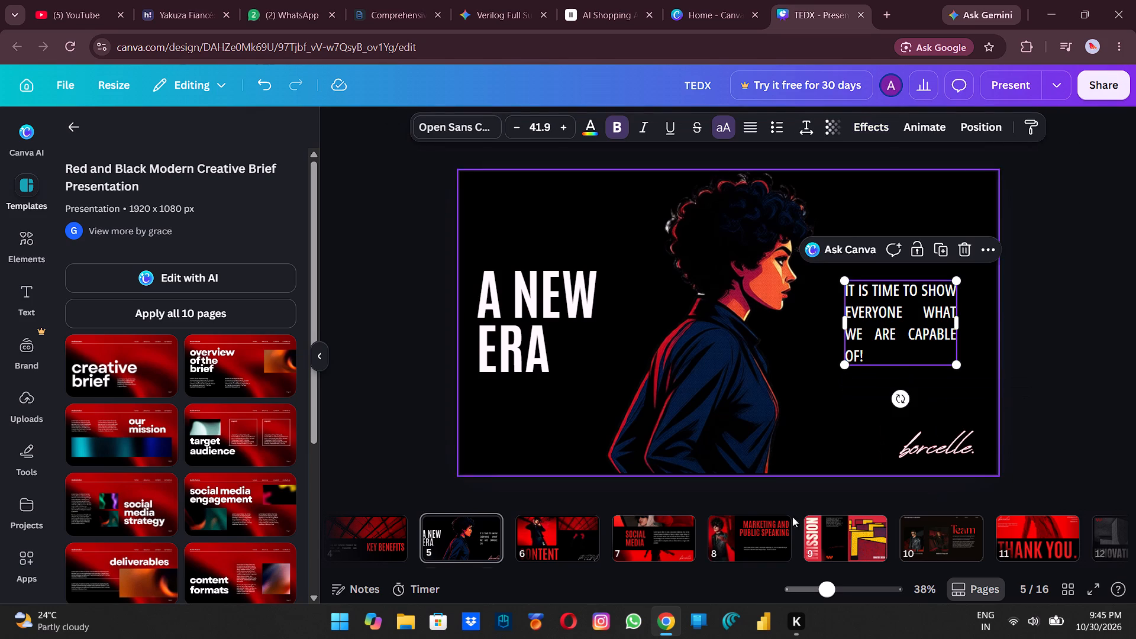
On page 6, nudge the CONTENT heading slightly up and left.
click(605, 531)
click(573, 532)
drag(653, 447, 663, 430)
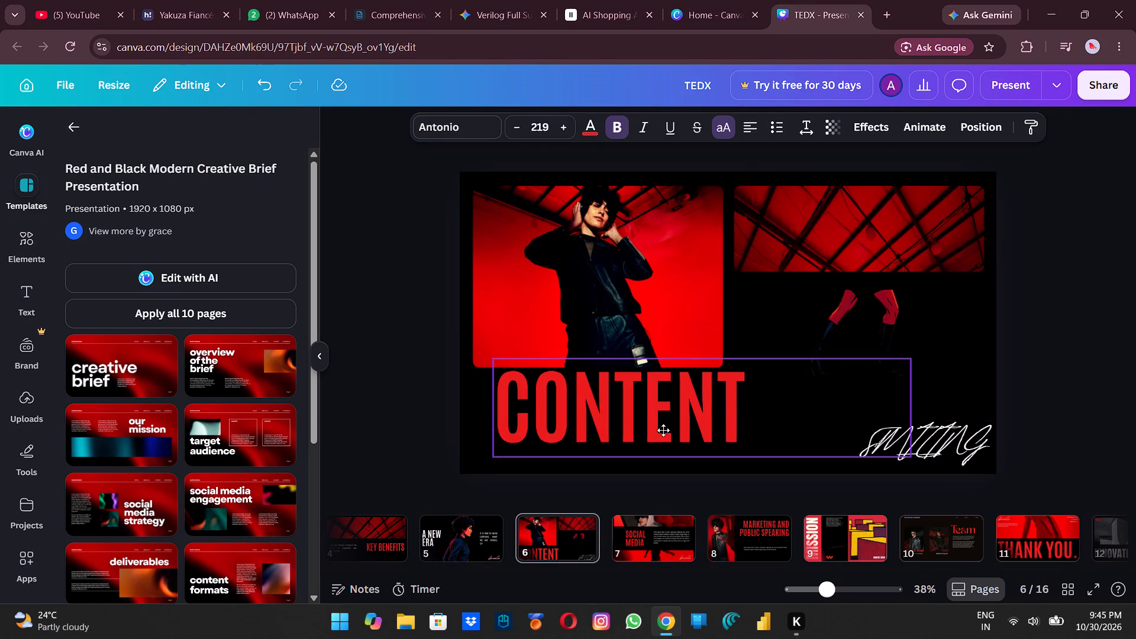
drag(663, 430, 647, 434)
click(612, 295)
Delete the second Lorem ipsum paragraph under the Team heading on page 10.
click(955, 535)
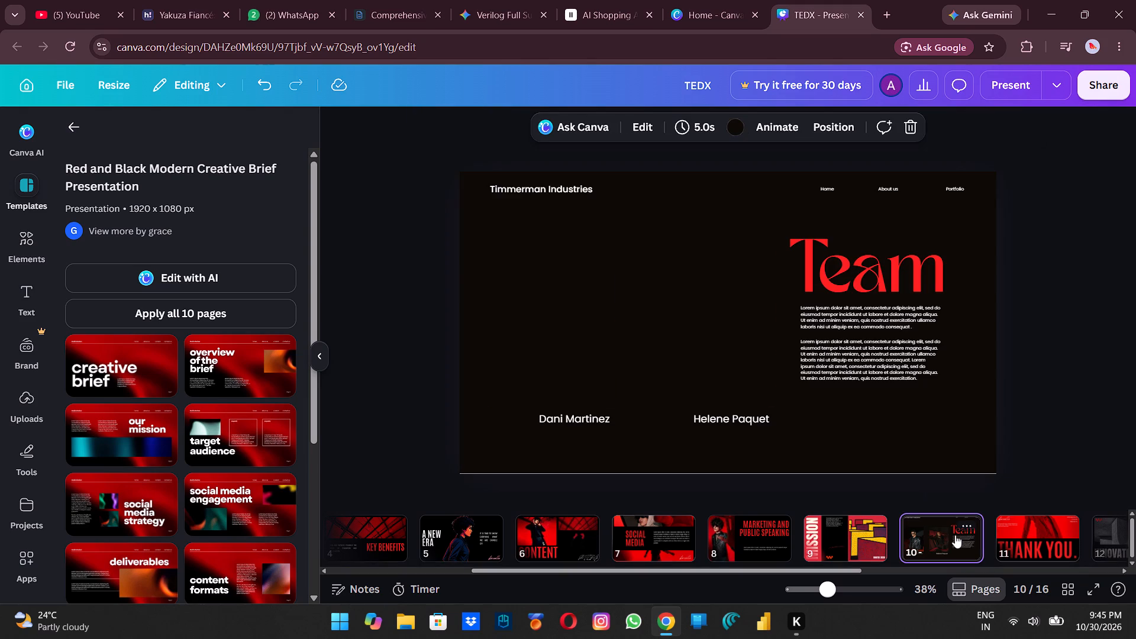
double_click(855, 356)
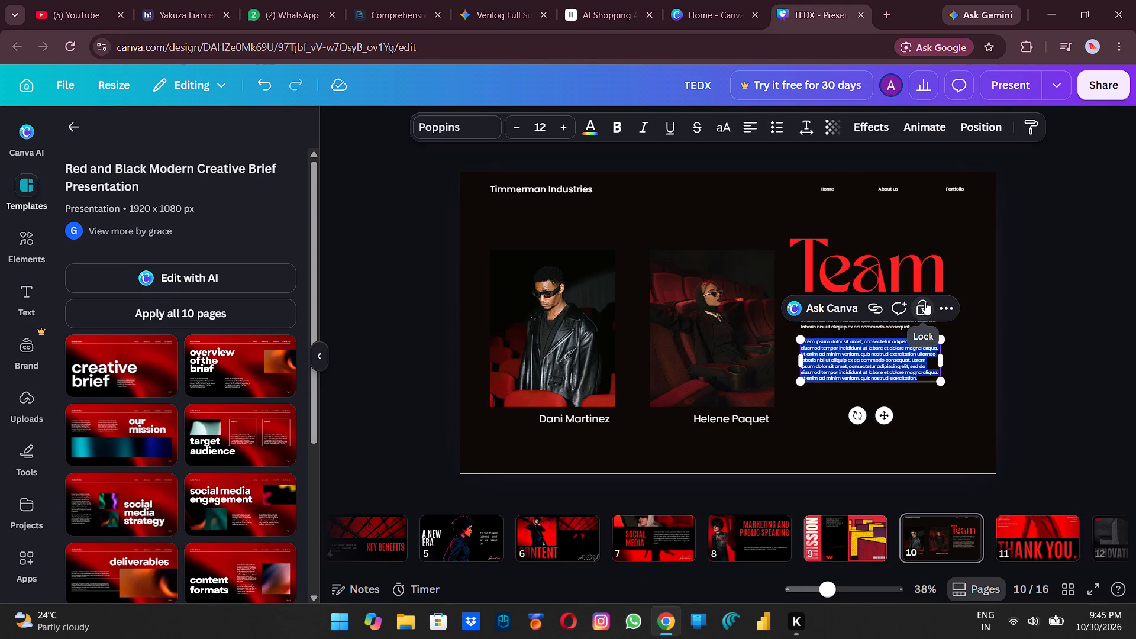
click(951, 406)
click(924, 369)
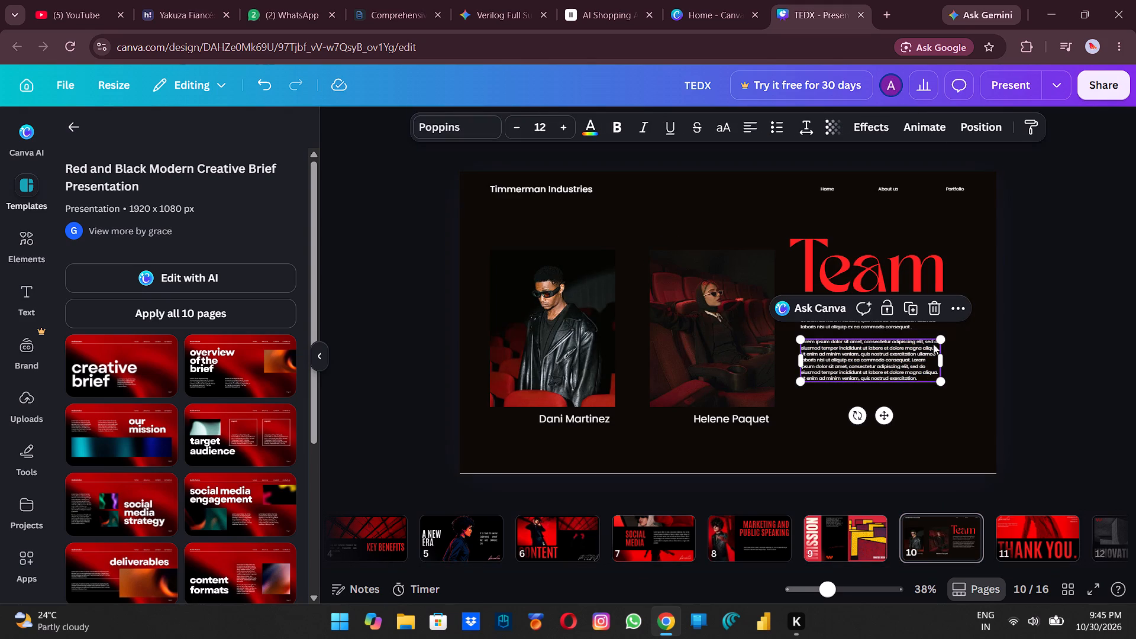
click(935, 314)
Lower the remaining Lorem ipsum paragraph under the Team heading on page 10, enlarge its text to about 19.2, and shift it slightly left.
drag(900, 316, 904, 337)
drag(941, 348, 1011, 442)
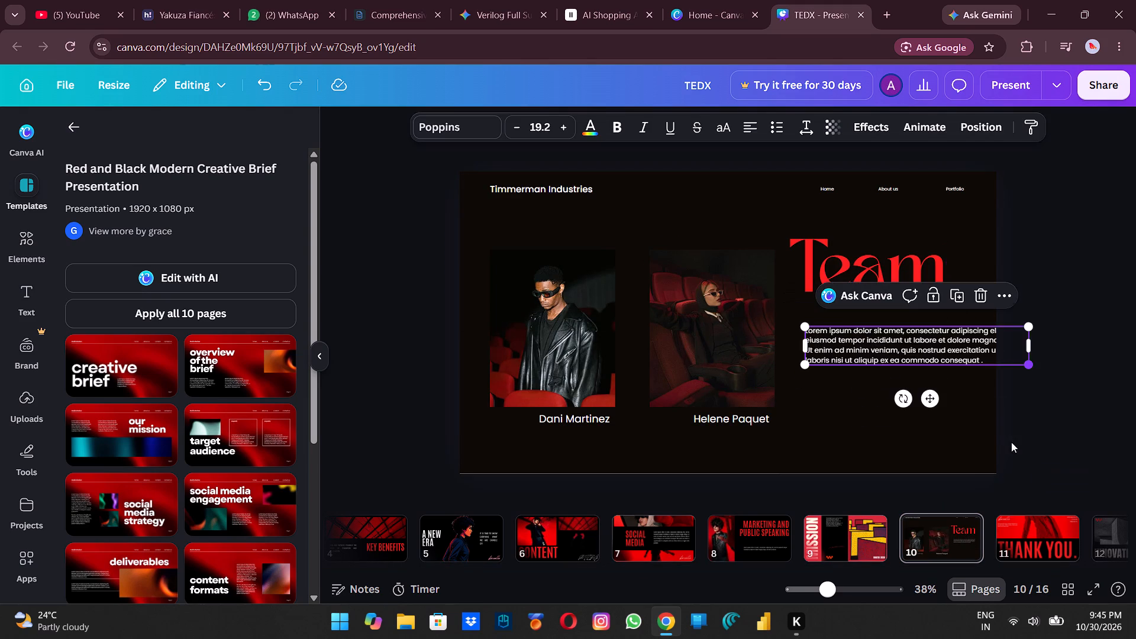
drag(951, 352, 935, 352)
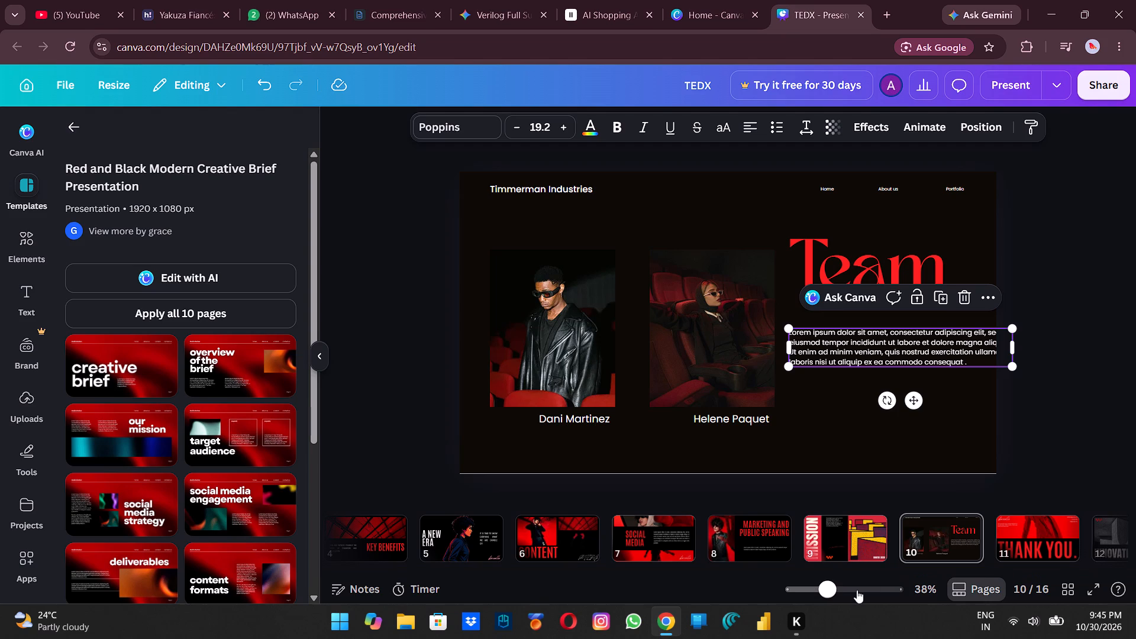
click(969, 570)
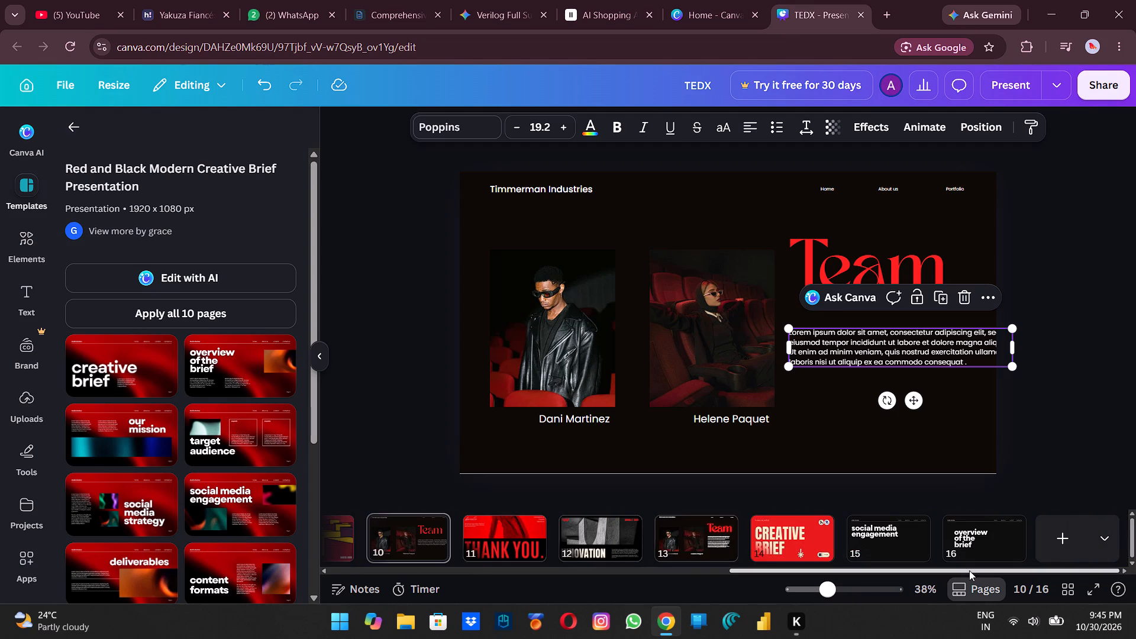
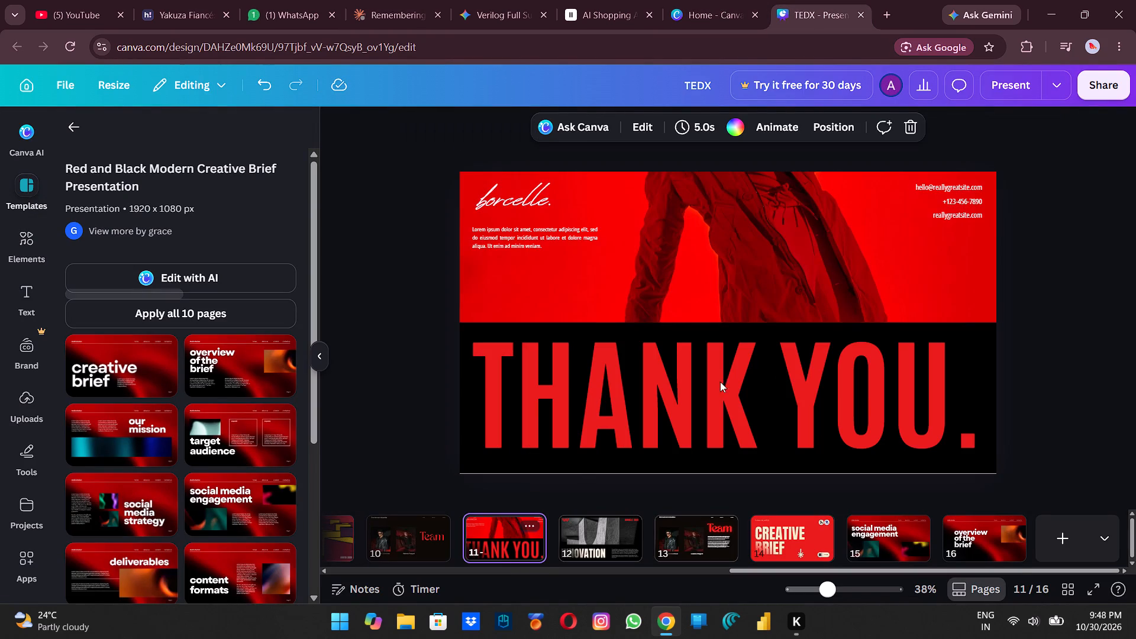
key(Delete)
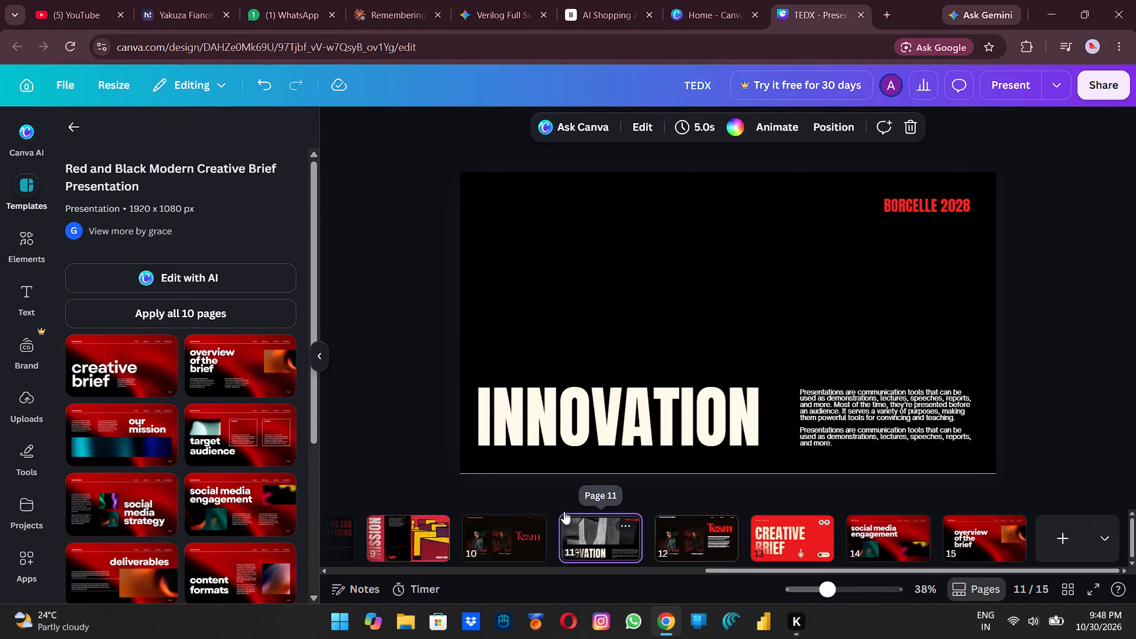
Add a page 16 at the end and apply the Our Portfolio layout from the Black and Red Modern Car Dealer Presentation template.
click(1038, 522)
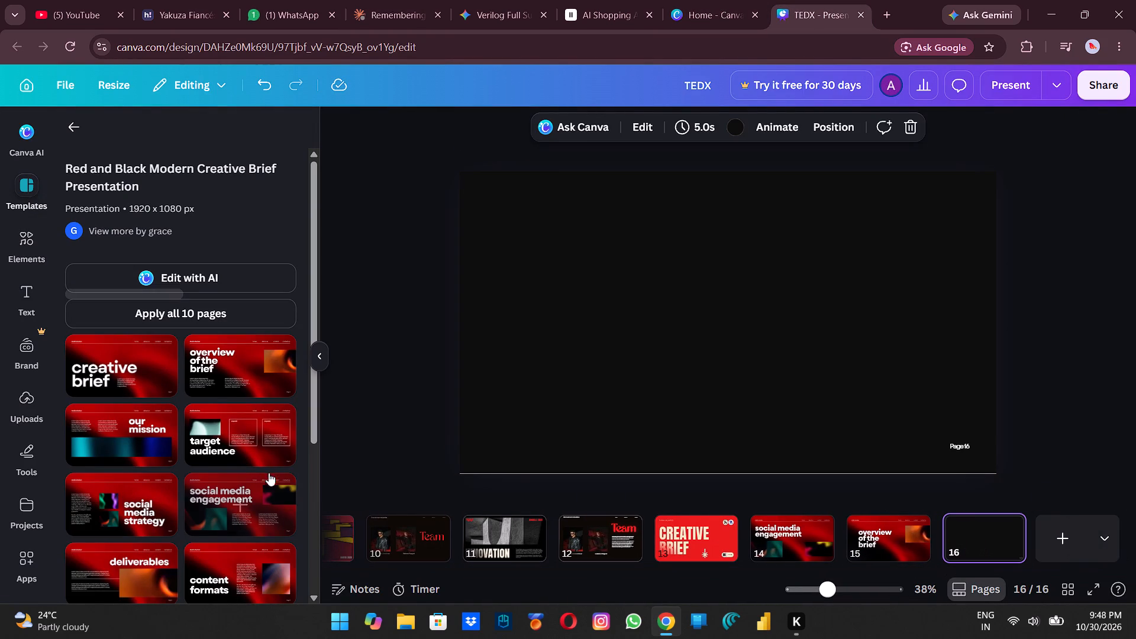
click(72, 121)
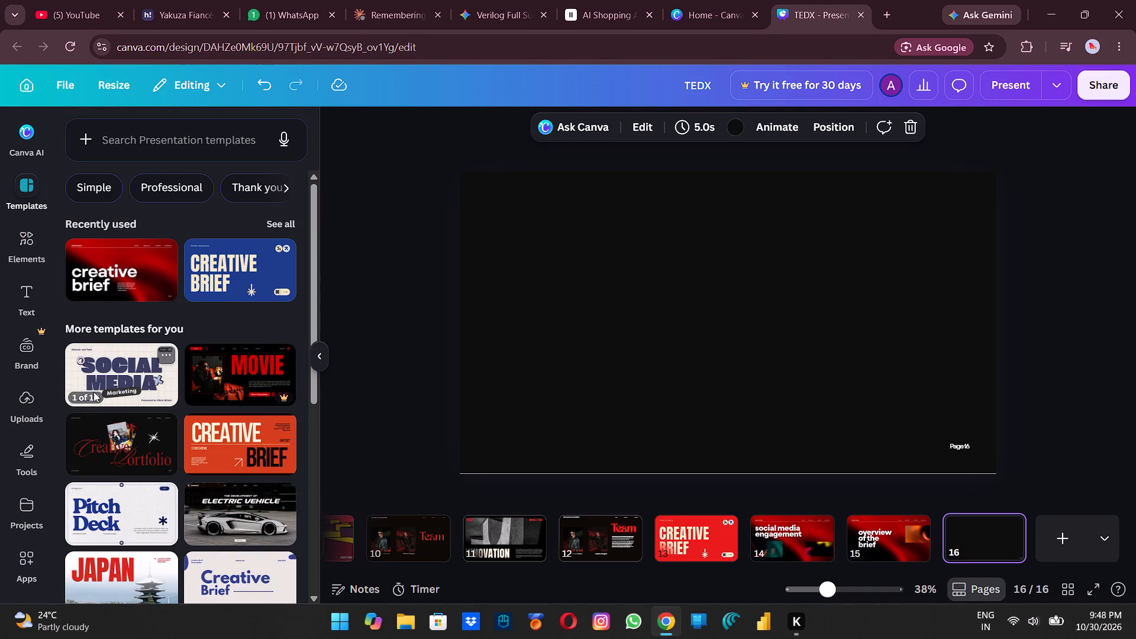
scroll(93, 392, down, 4)
scroll(263, 453, down, 4)
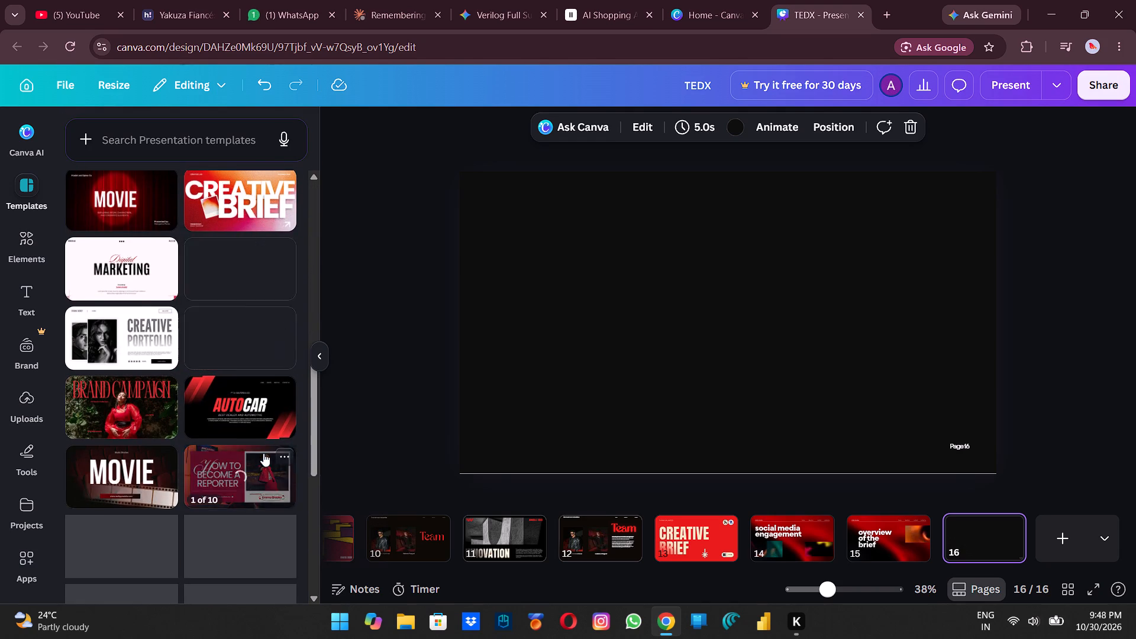
scroll(263, 453, down, 2)
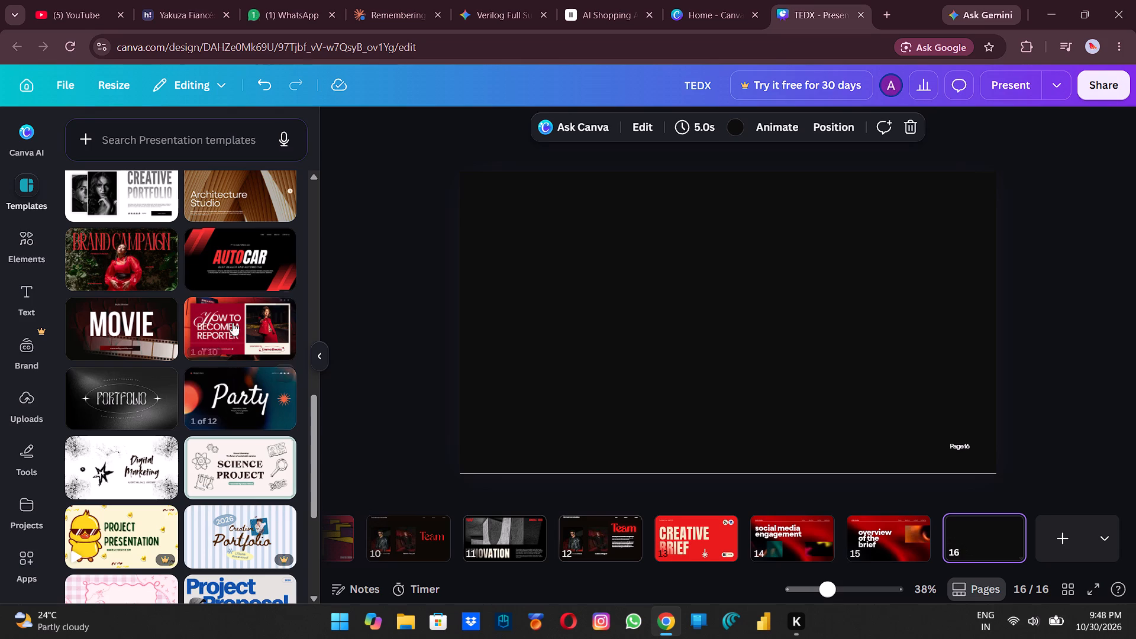
click(236, 276)
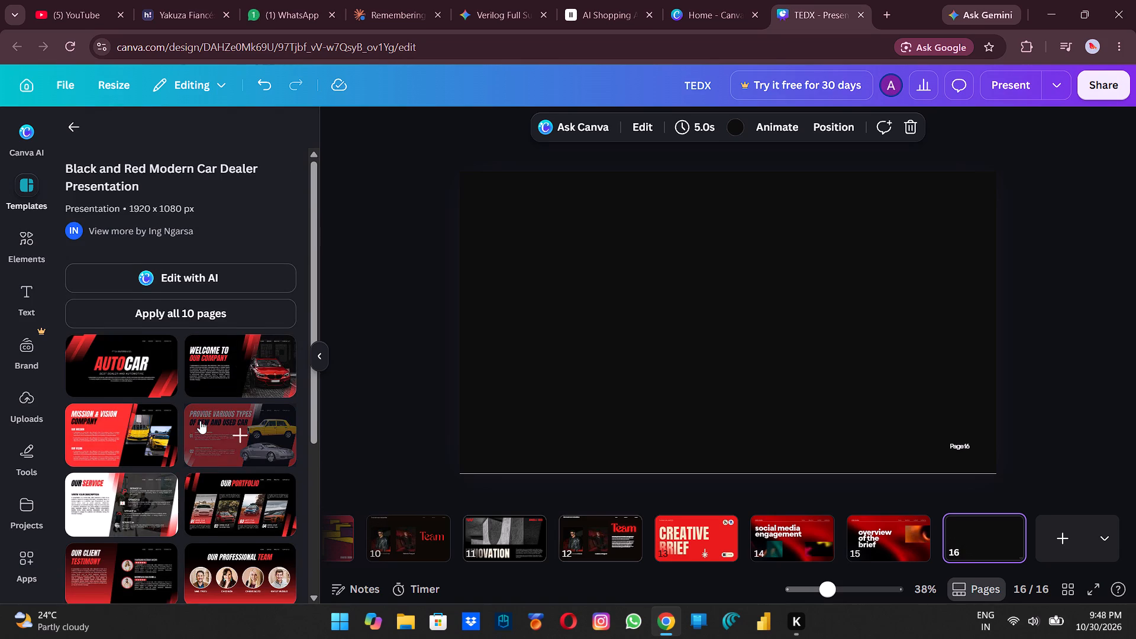
scroll(200, 421, down, 1)
click(201, 421)
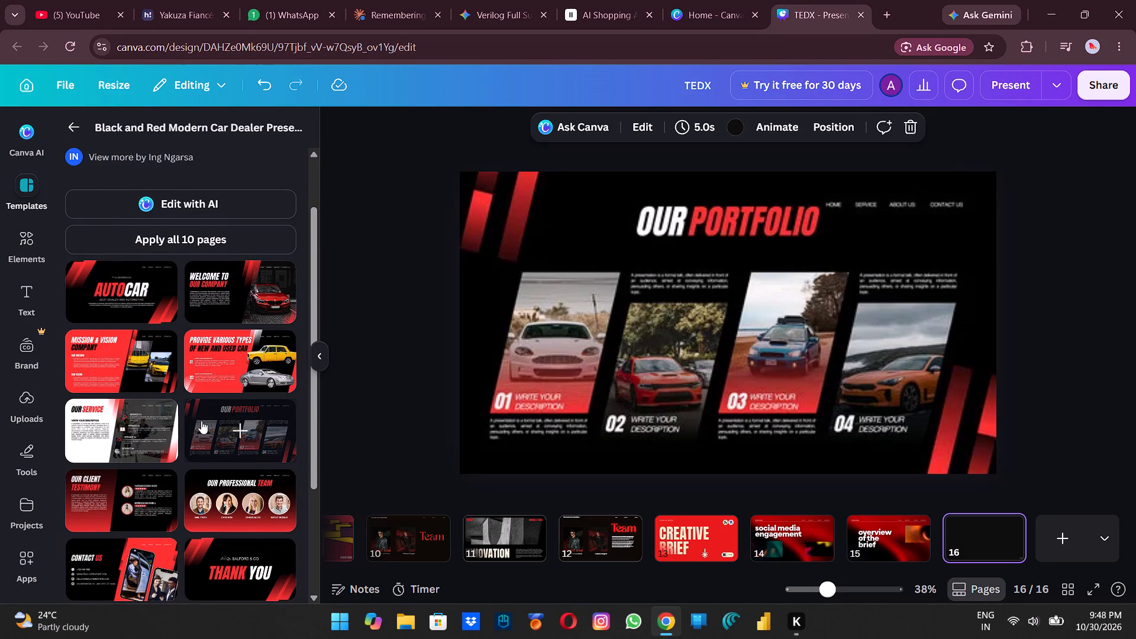
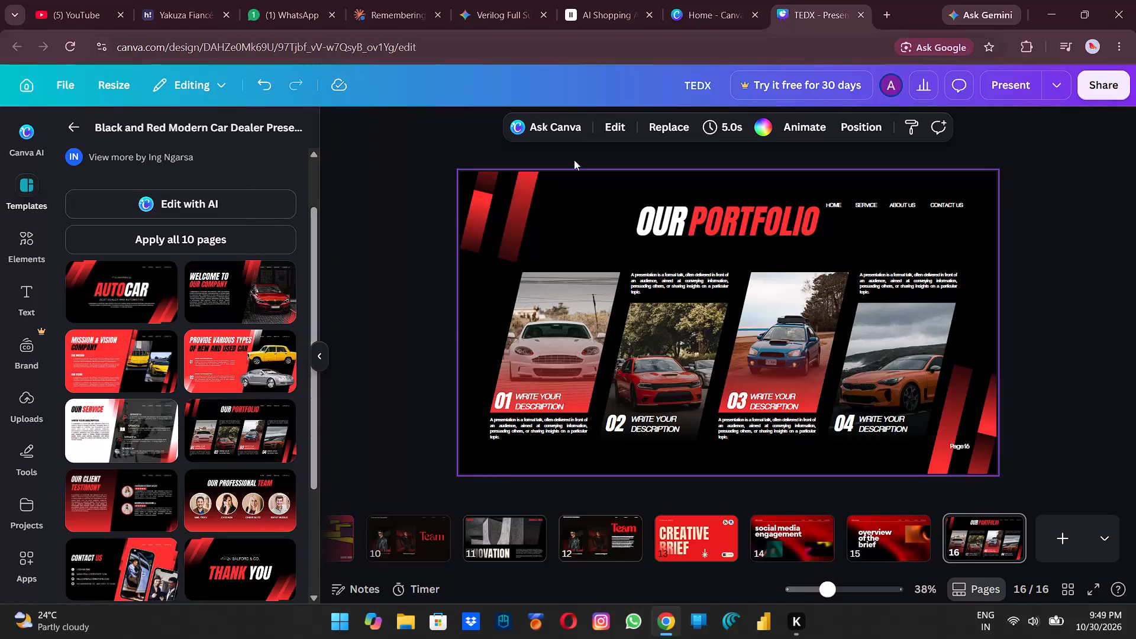
Apply Smart Crop to the red car photo for item 02 on the Our Portfolio page.
double_click(693, 333)
double_click(688, 331)
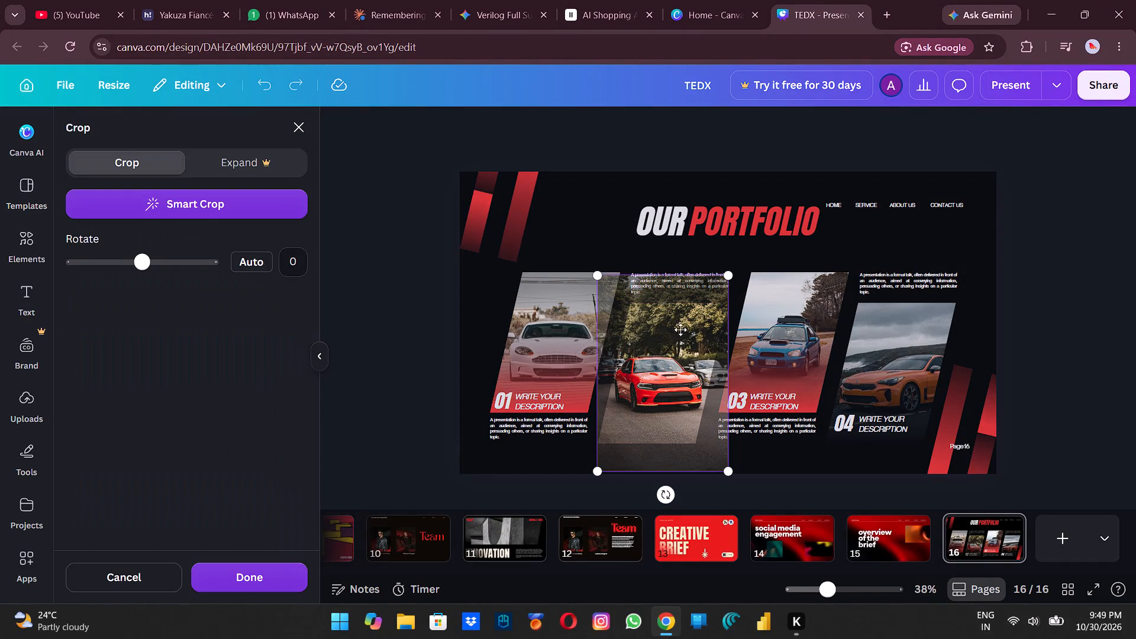
click(202, 205)
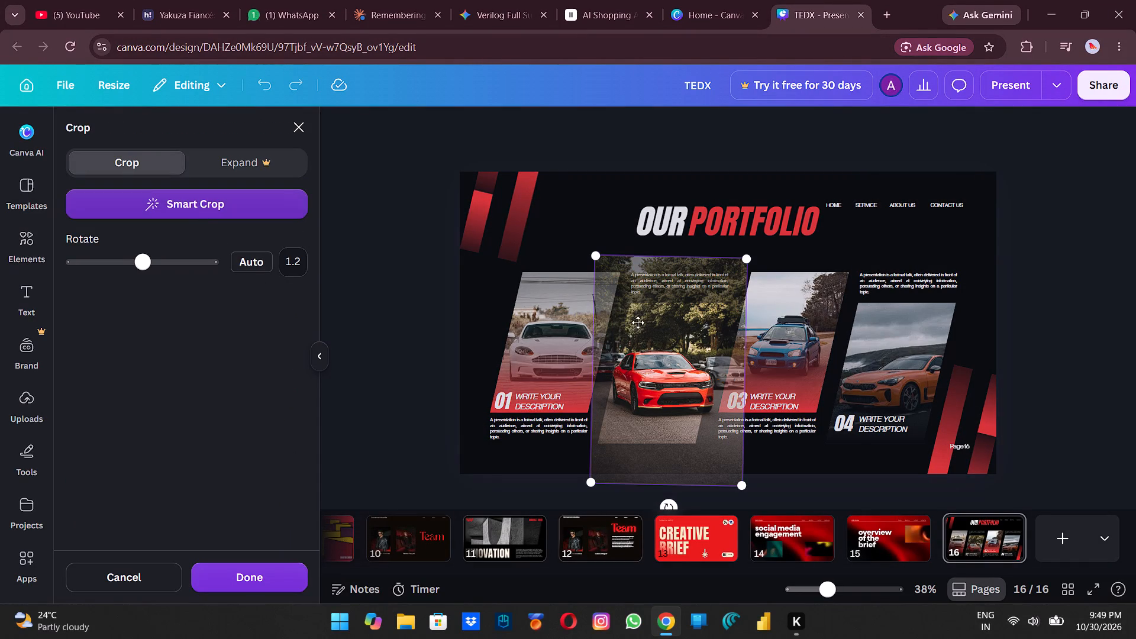
click(1102, 319)
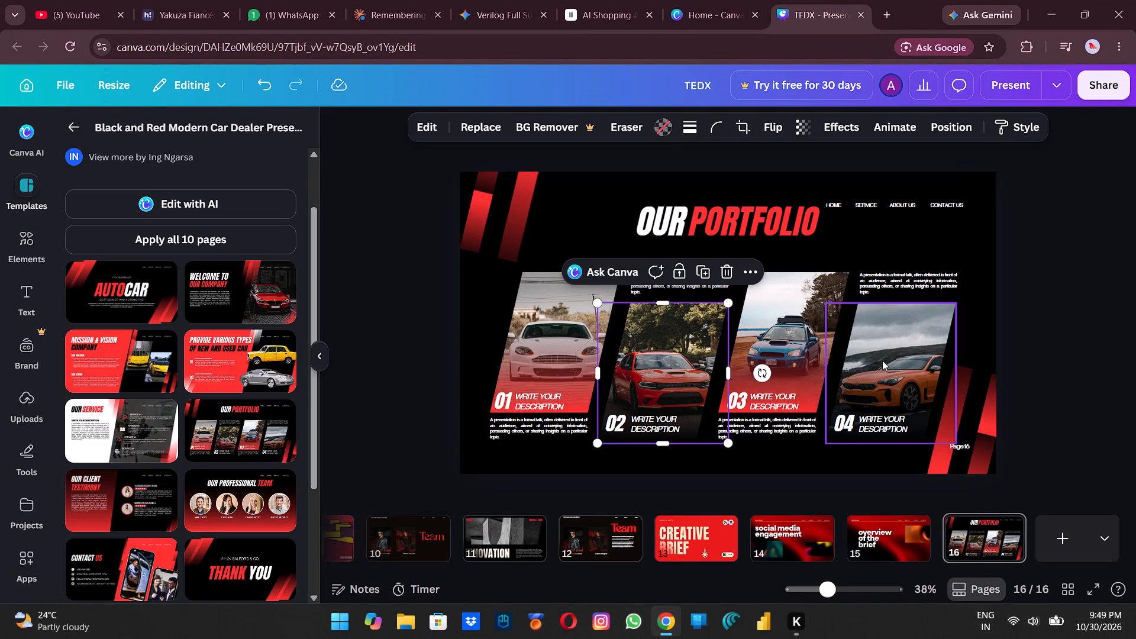
Nudge the orange car photo for item 04 slightly up and to the right on the Our Portfolio page.
click(889, 314)
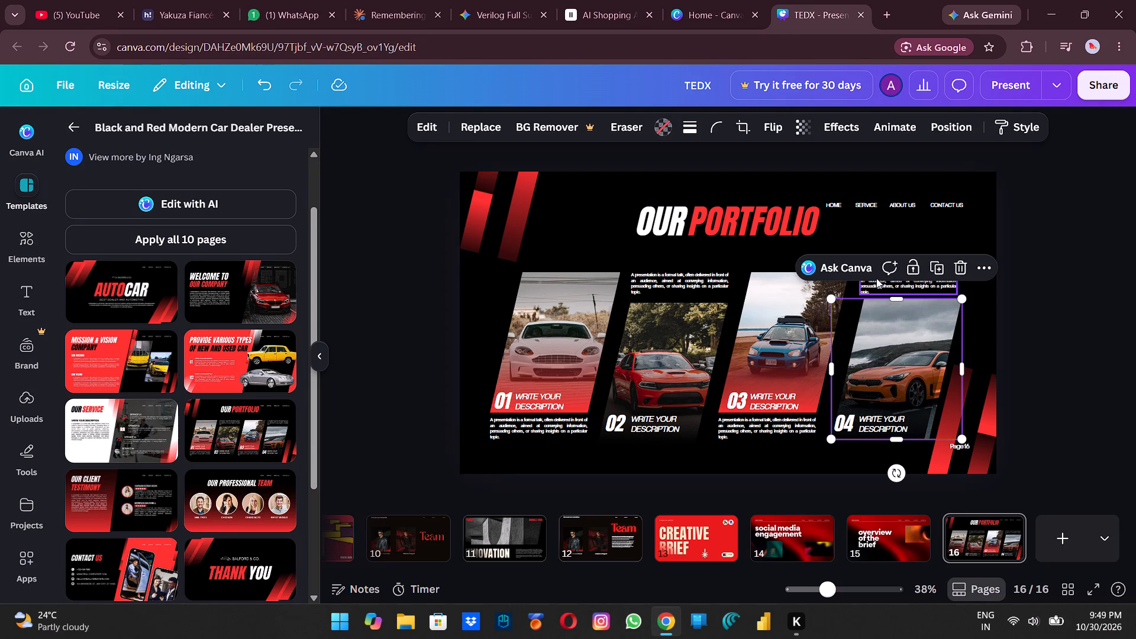
click(877, 274)
drag(895, 229, 890, 255)
Reposition the red car photo for item 02 slightly higher, between the item 01 and item 03 photos.
drag(688, 324, 621, 315)
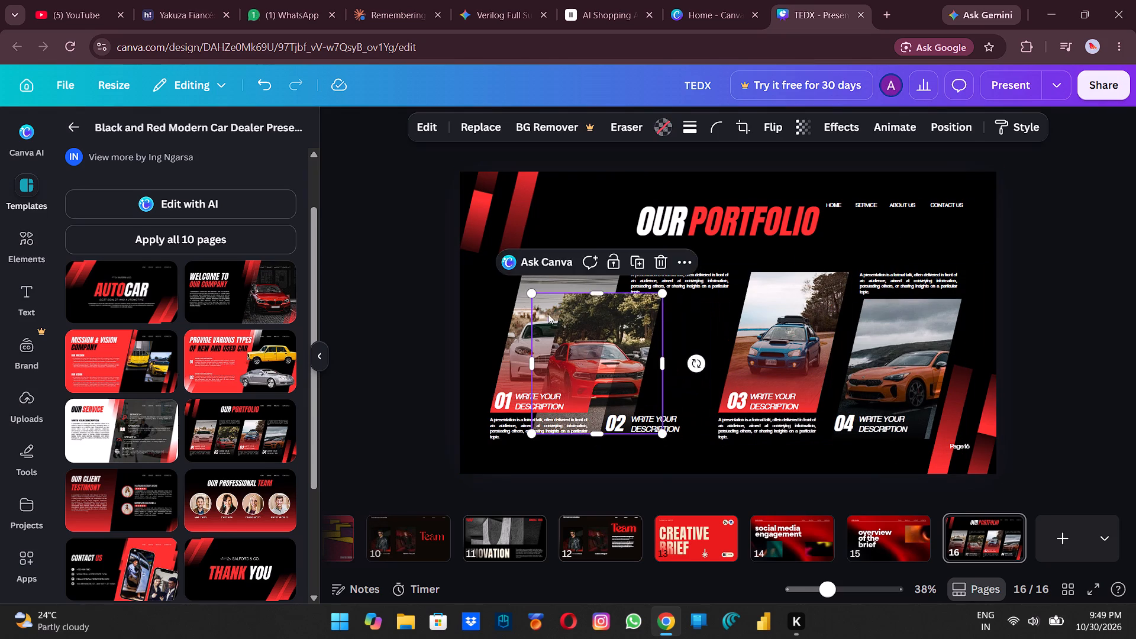
drag(539, 313, 550, 299)
drag(616, 319, 674, 324)
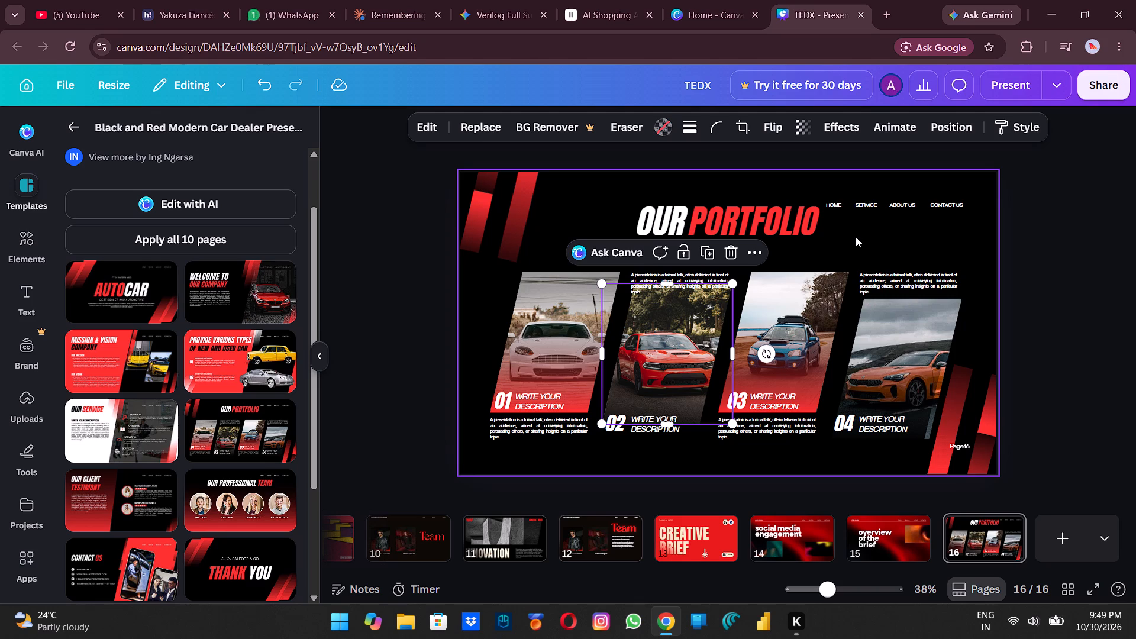
Rearrange the Our Portfolio page's navigation labels into a vertical stack: HOME, ABOUT US, CONTACT US and SERVICE.
click(927, 195)
click(934, 204)
drag(934, 204, 911, 205)
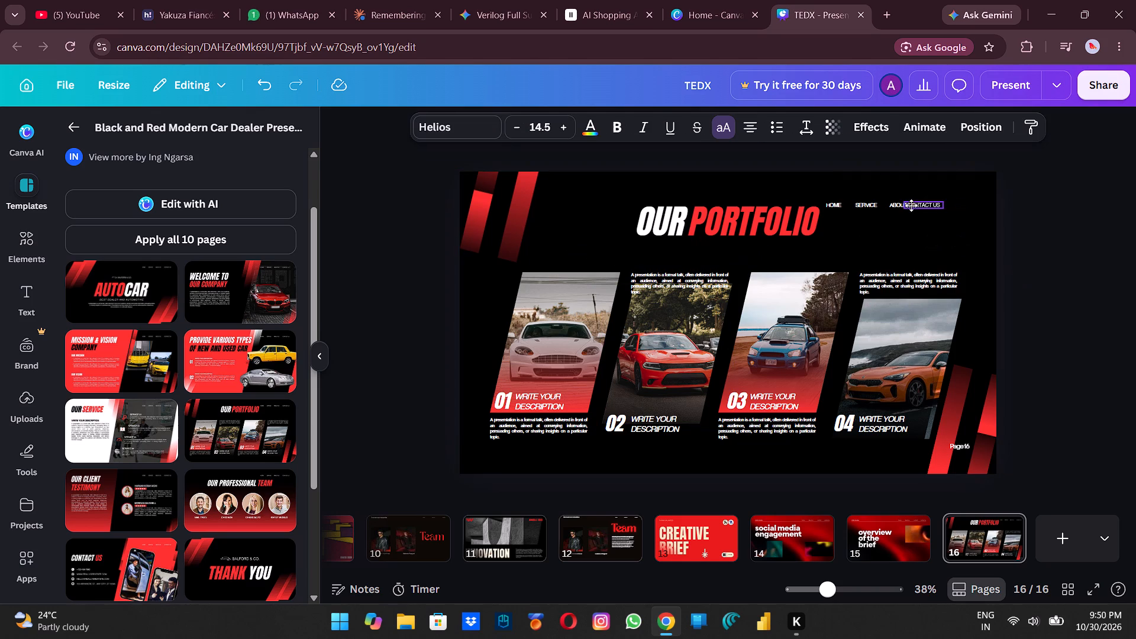
drag(911, 205, 892, 217)
click(871, 208)
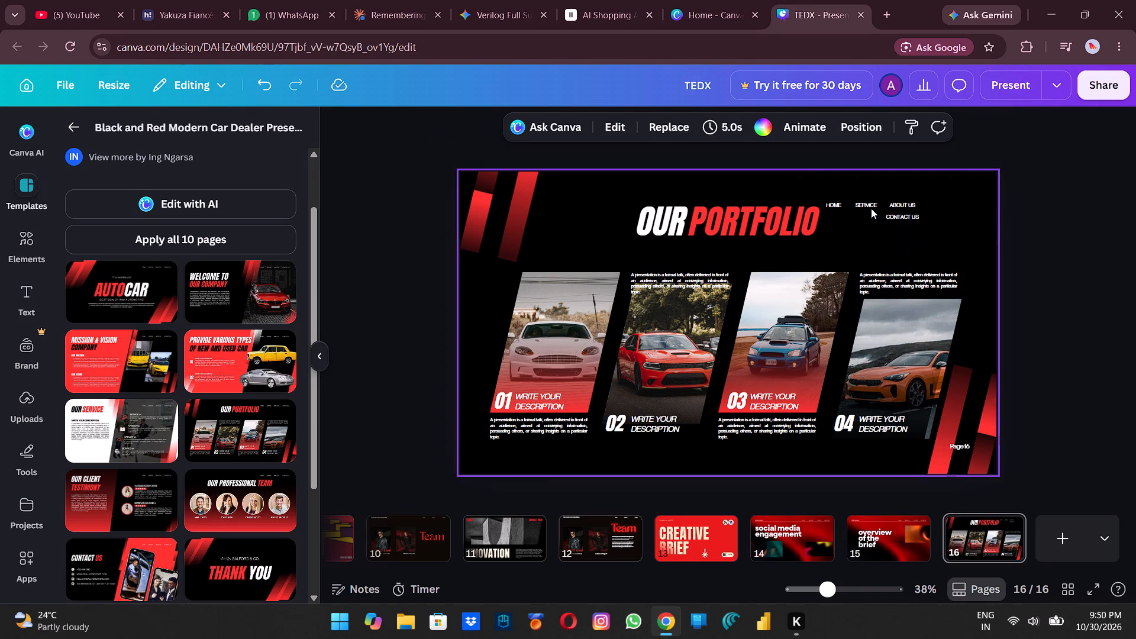
drag(870, 205, 908, 229)
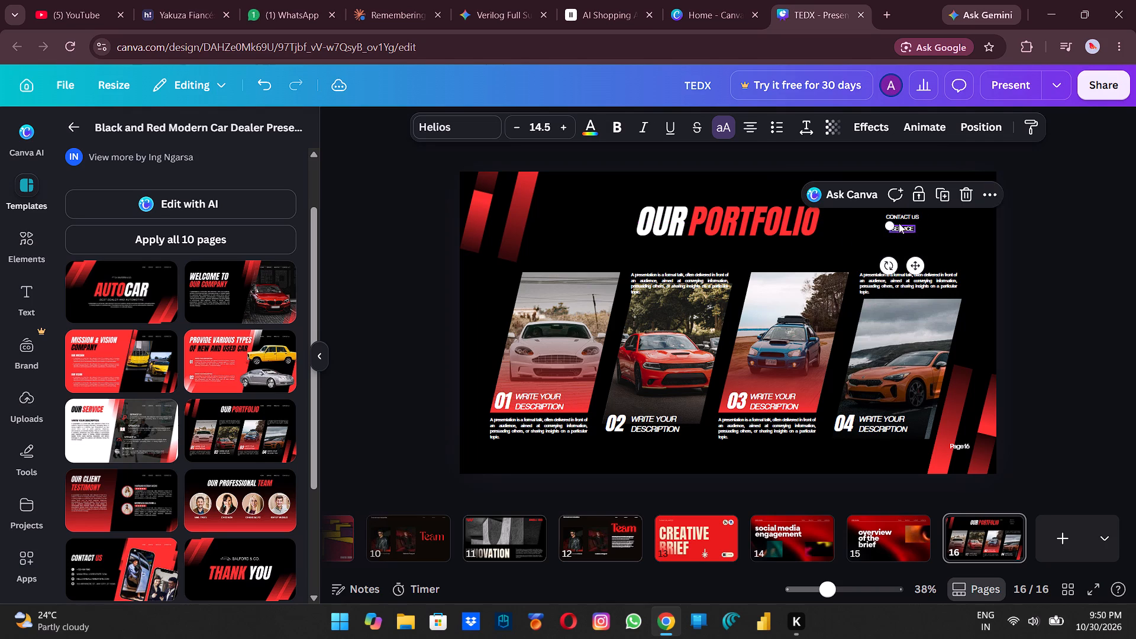
click(846, 214)
drag(841, 202, 903, 192)
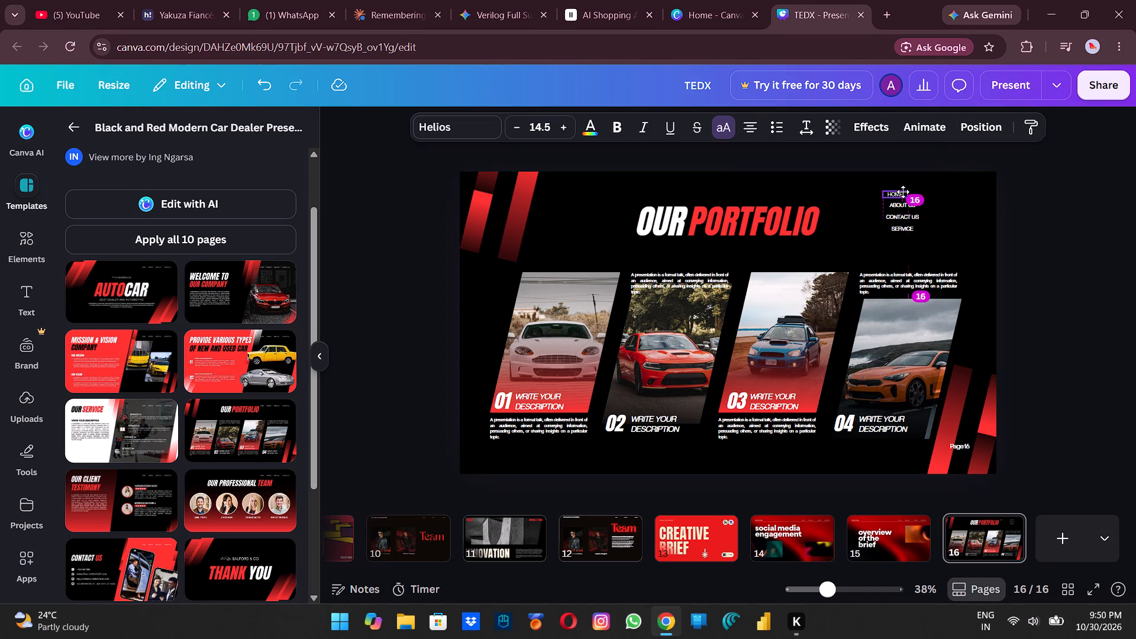
drag(903, 192, 907, 190)
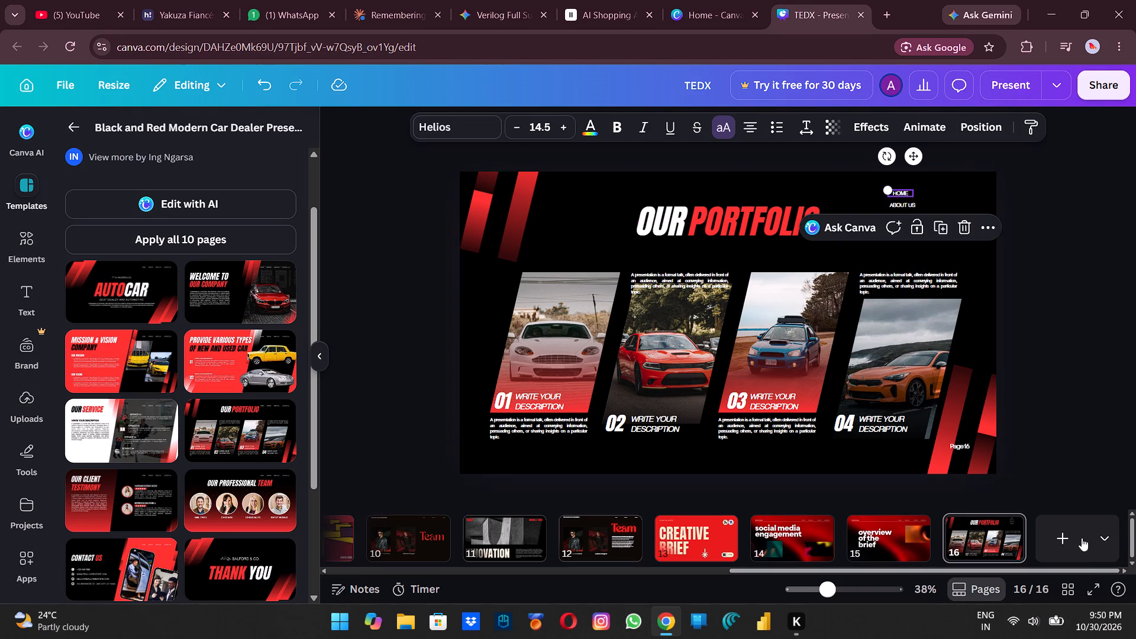
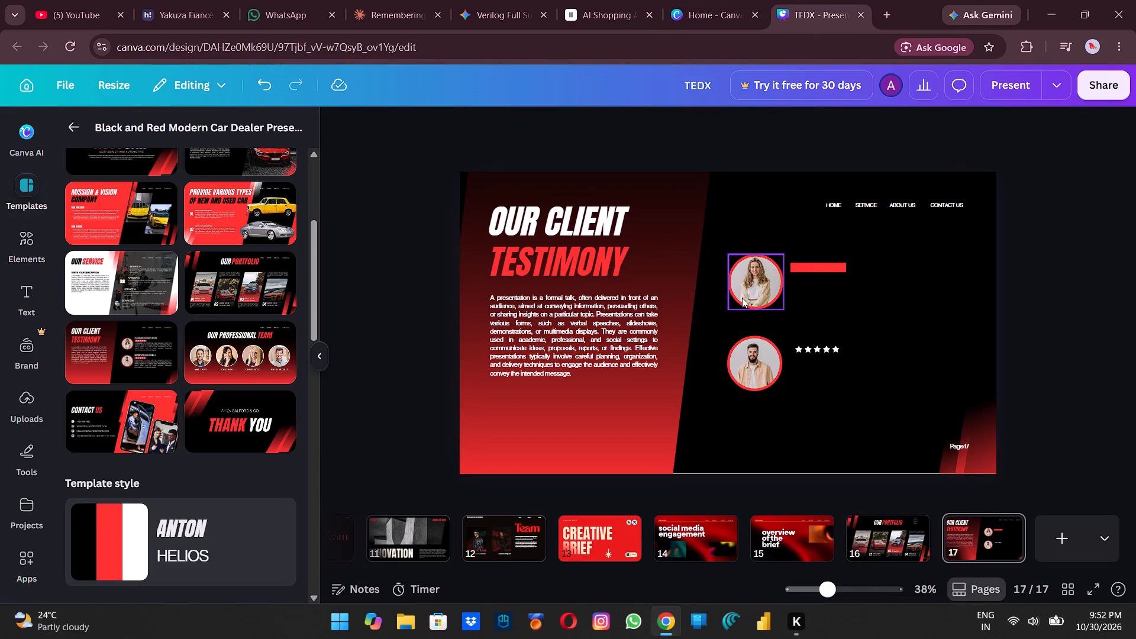
Delete the five-star rating and the red bar from the Our Client Testimony page.
click(832, 352)
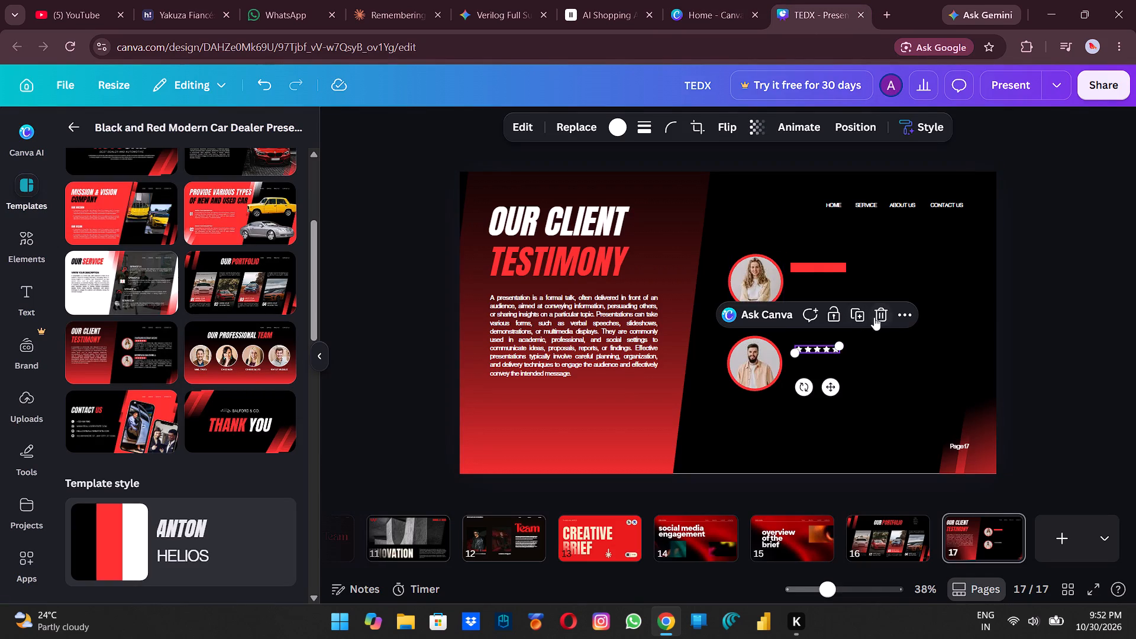
click(874, 317)
click(812, 266)
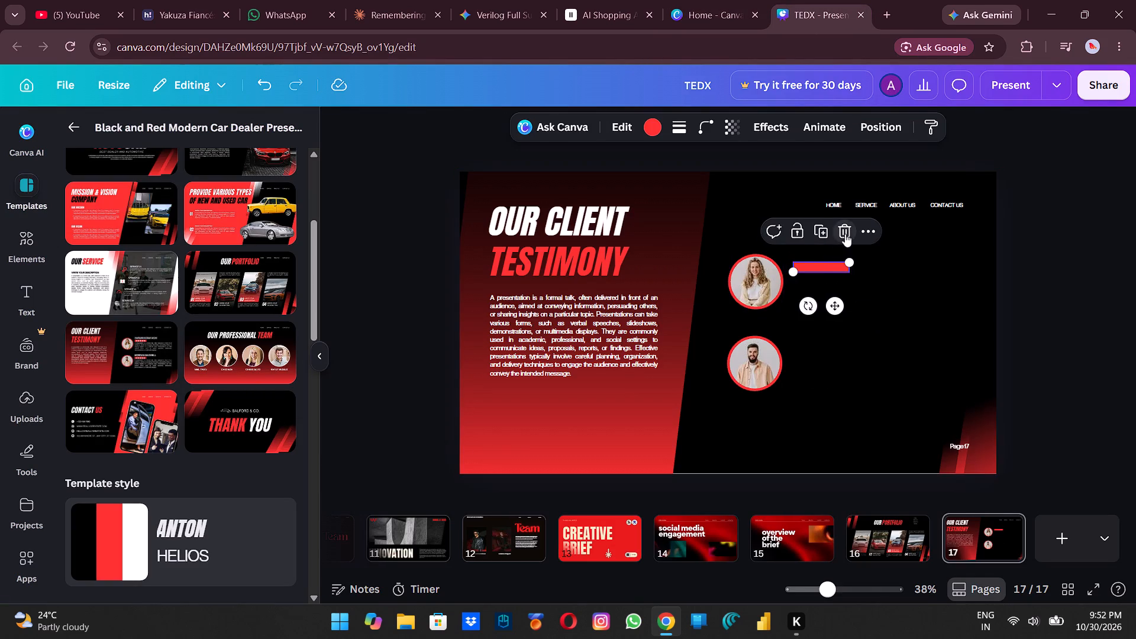
click(845, 233)
Delete both circular client portraits together with their frames from the Our Client Testimony page.
double_click(755, 294)
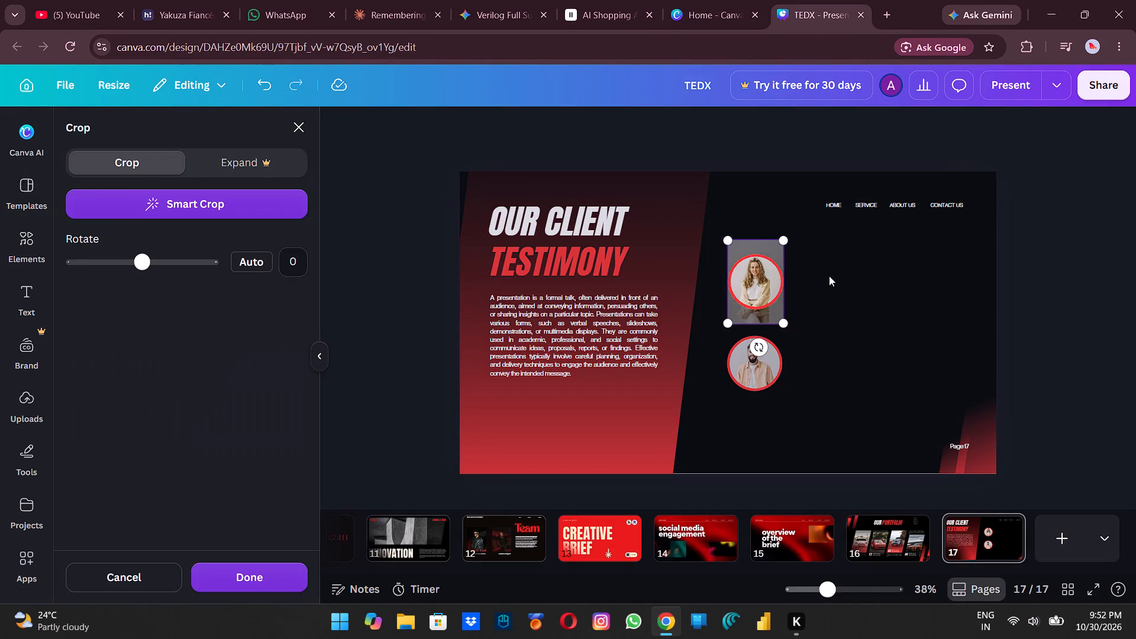
click(830, 276)
click(825, 228)
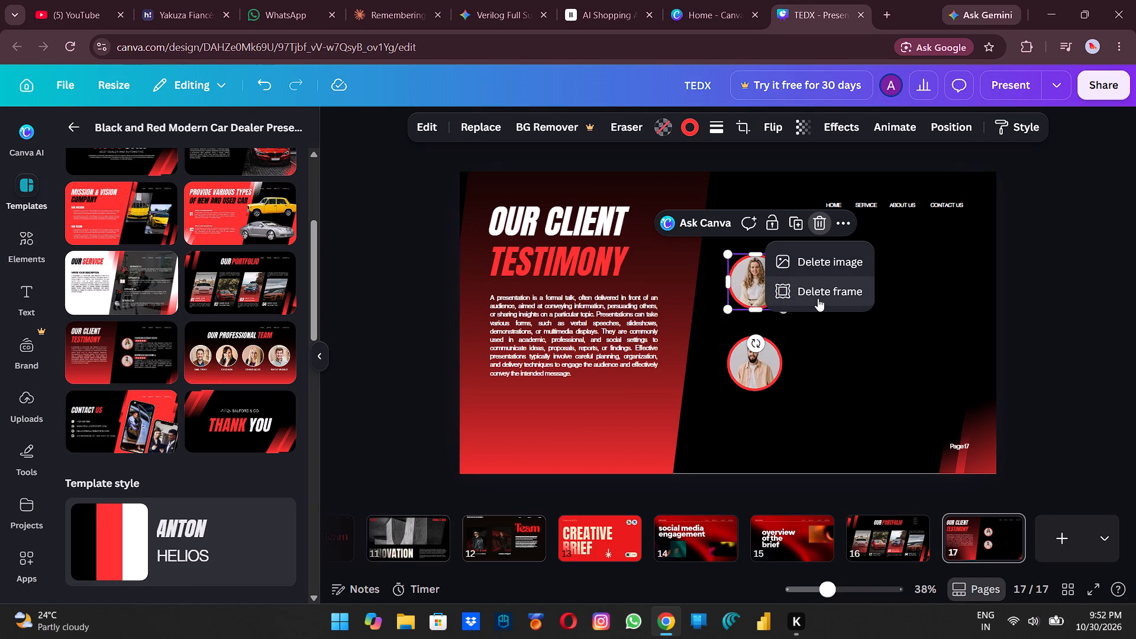
click(818, 298)
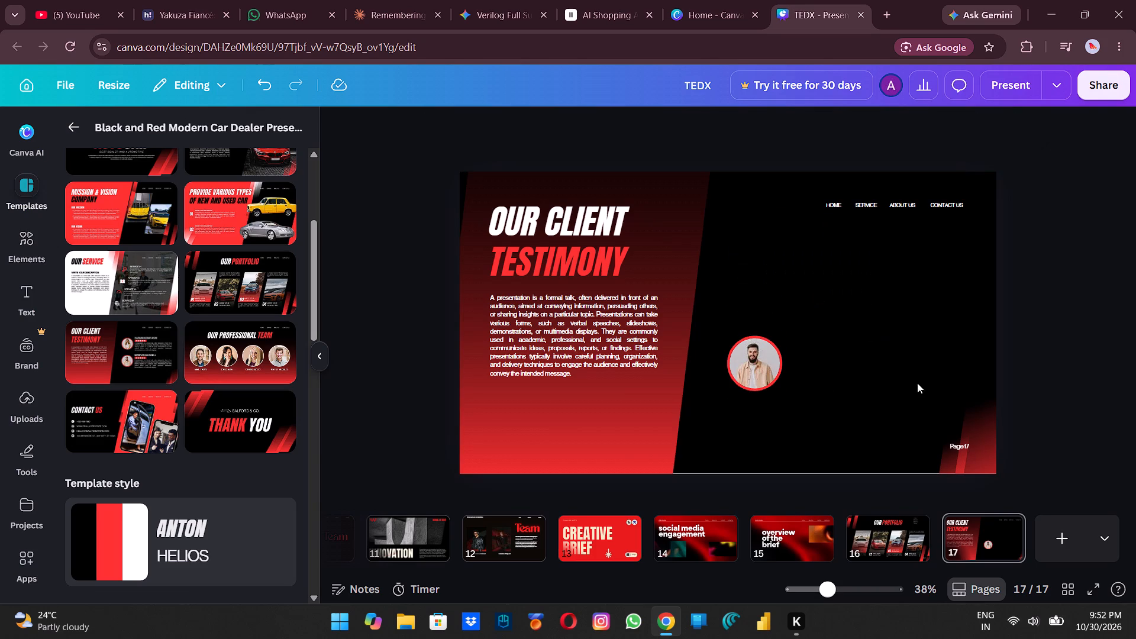
click(738, 374)
click(808, 306)
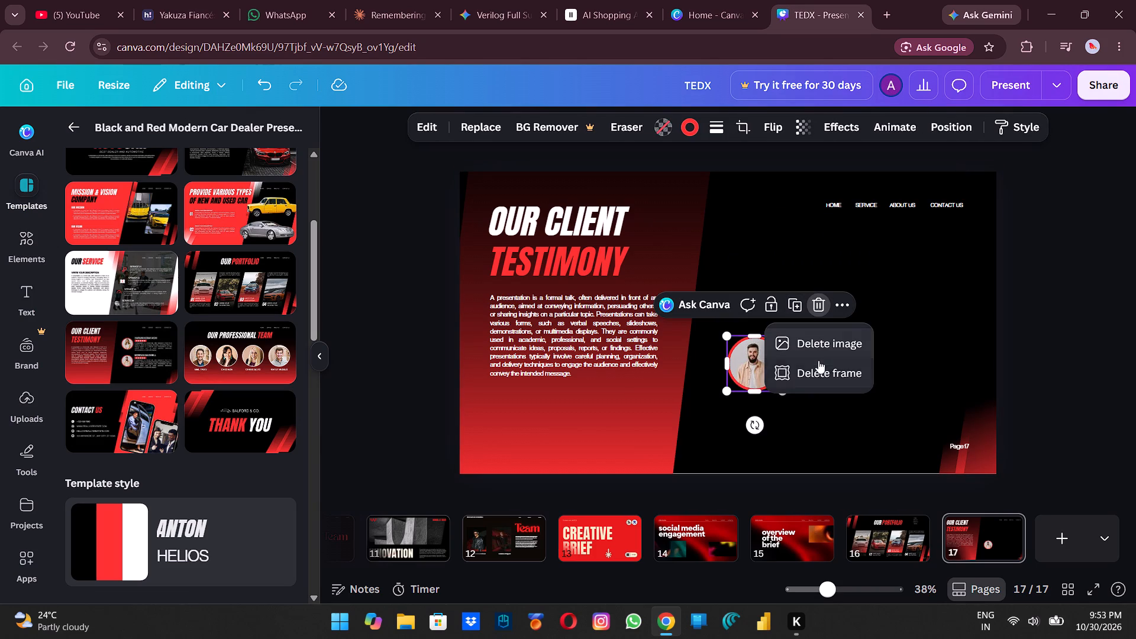
click(818, 360)
Delete the body paragraph beneath the Our Client Testimony heading.
click(648, 355)
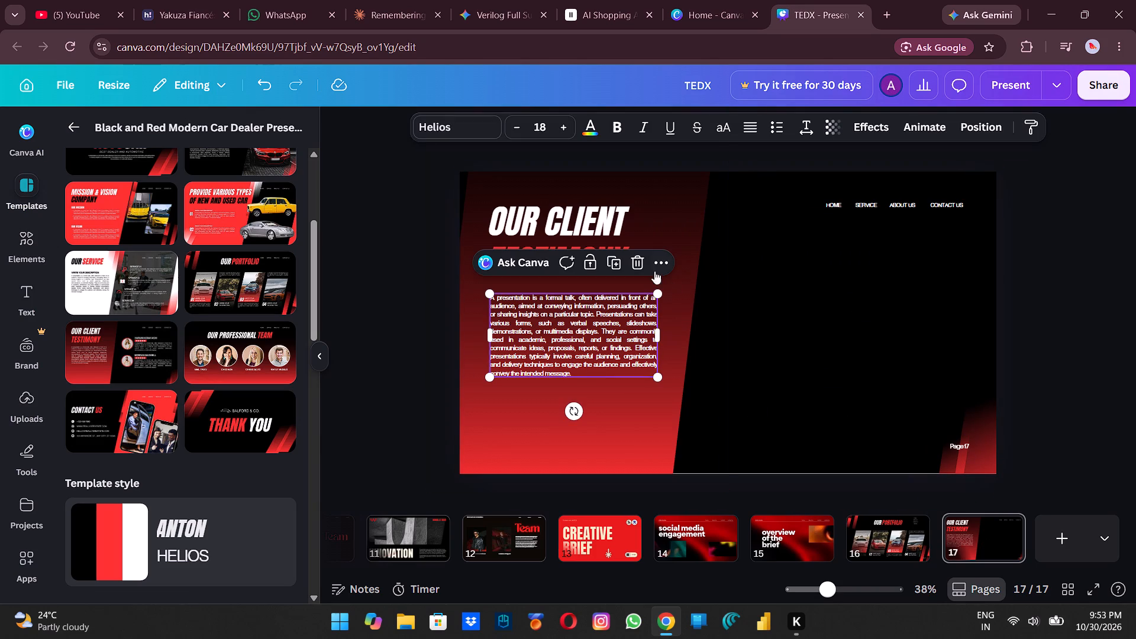
click(632, 262)
Add page 18 and fill it with the Process page from the Red and Black Minimalist Creative Portfolio Presentation template.
click(1070, 521)
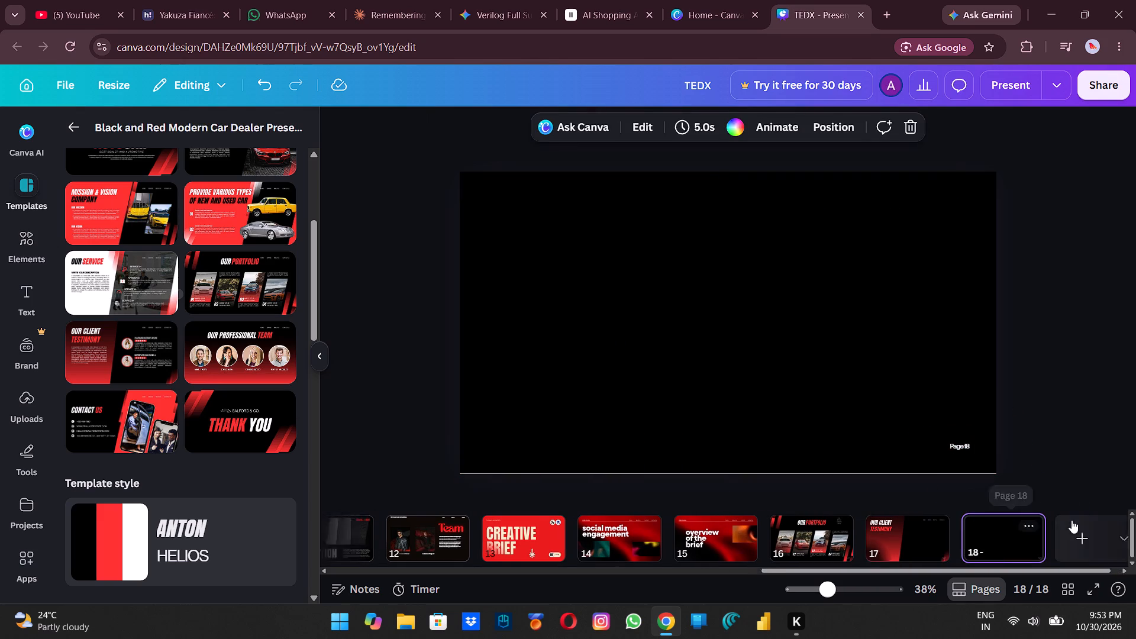
click(82, 125)
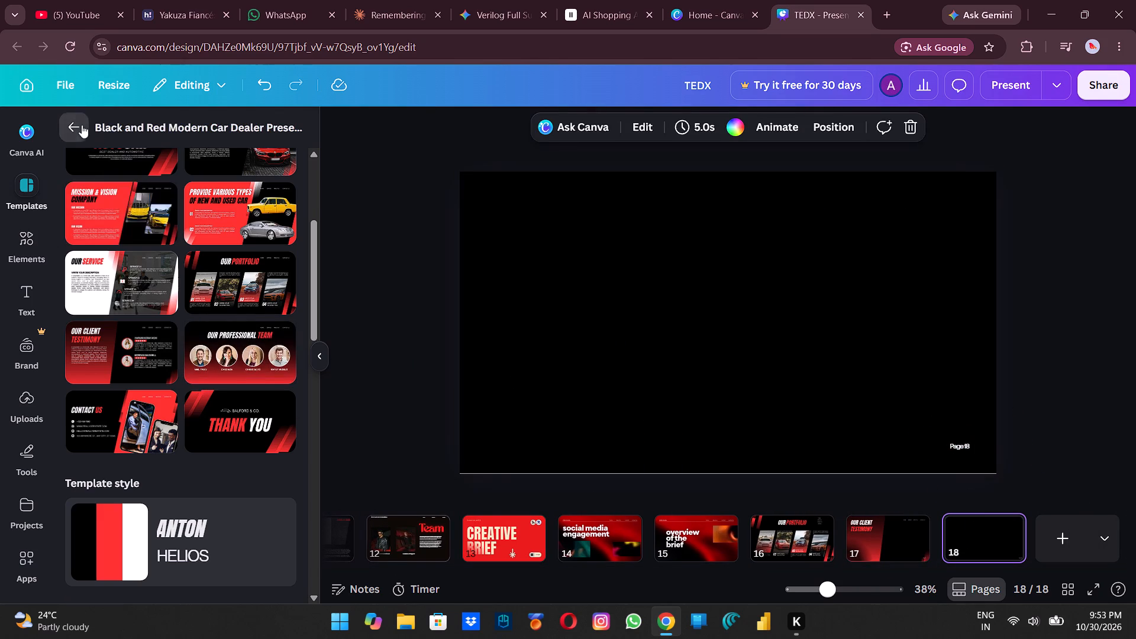
scroll(133, 380, down, 2)
click(114, 279)
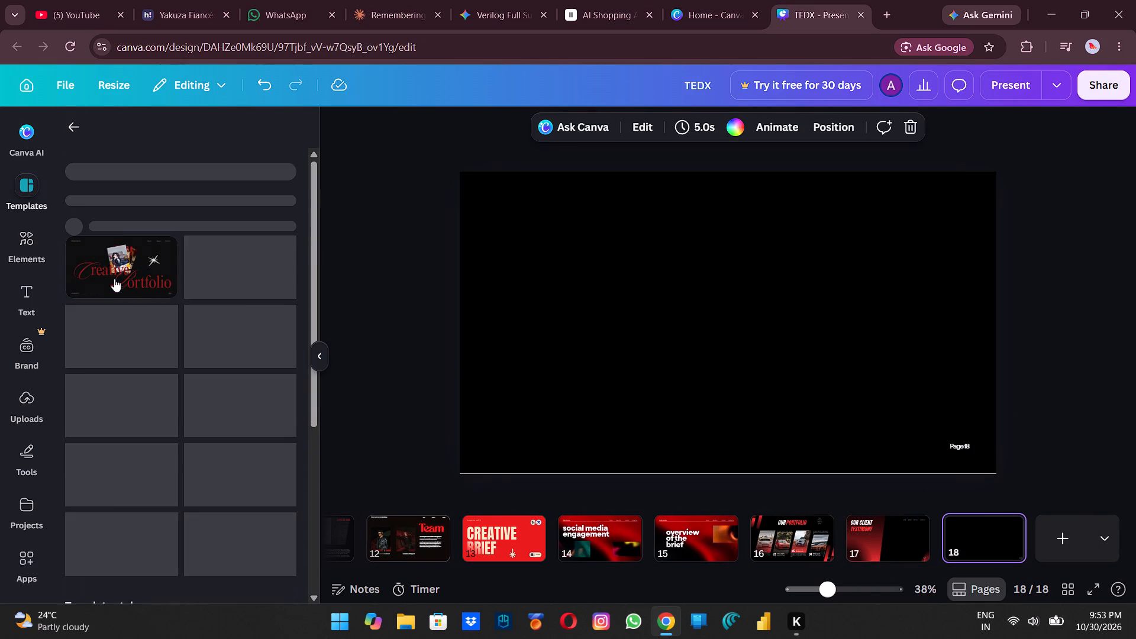
click(227, 497)
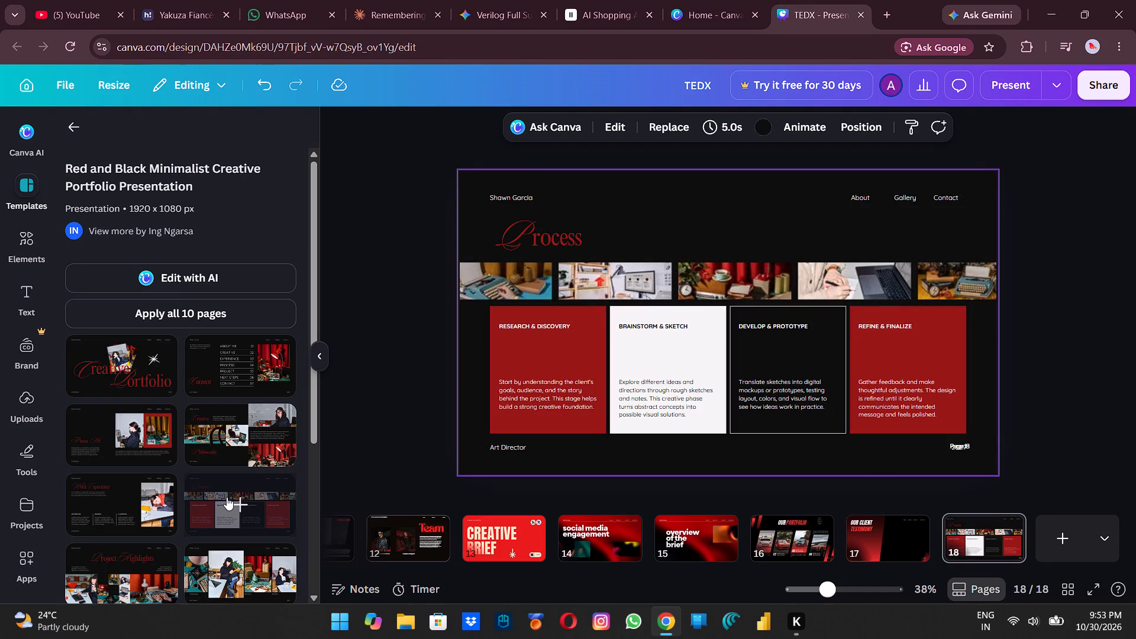
Try red #d62938 on the Brainstorm & Sketch card of page 18, settling on white as its fill colour.
click(669, 357)
click(660, 134)
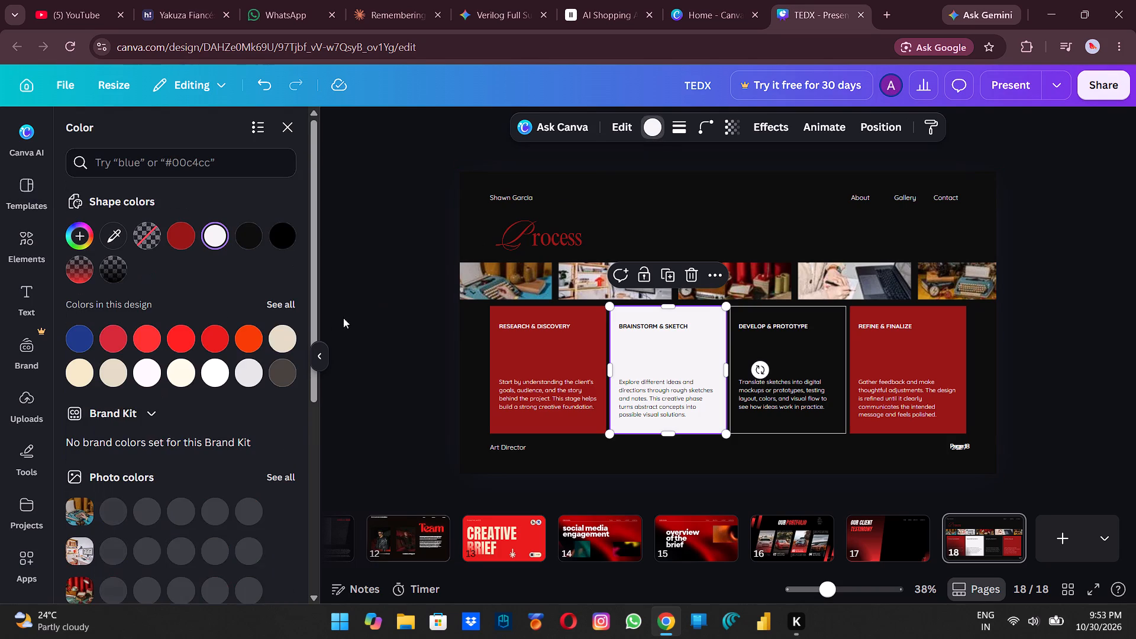
click(109, 341)
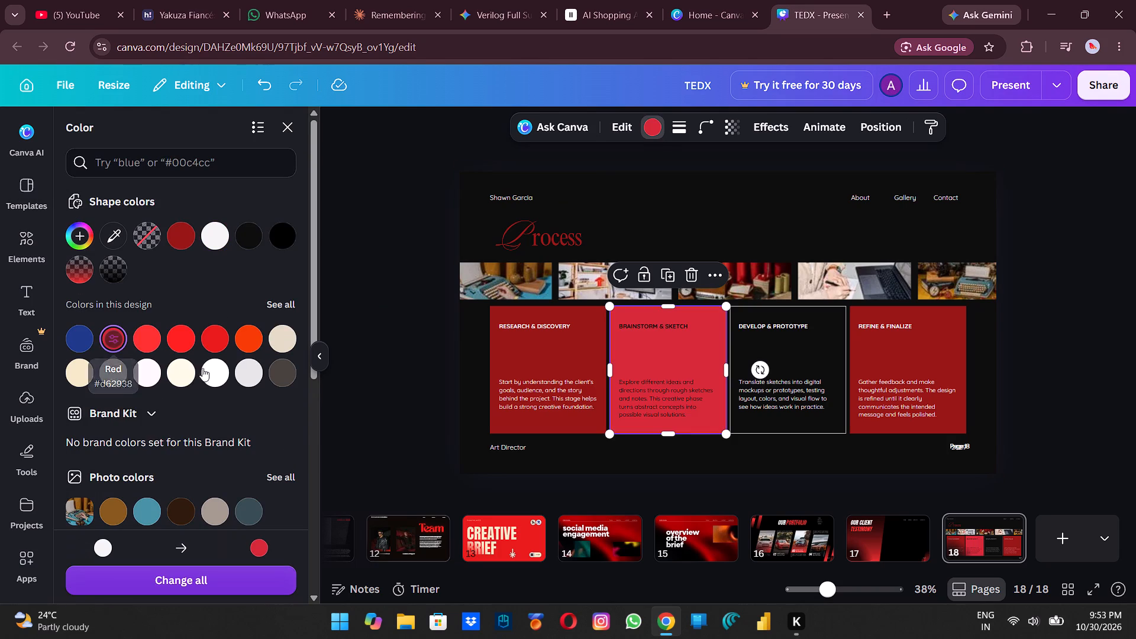
click(230, 376)
click(212, 366)
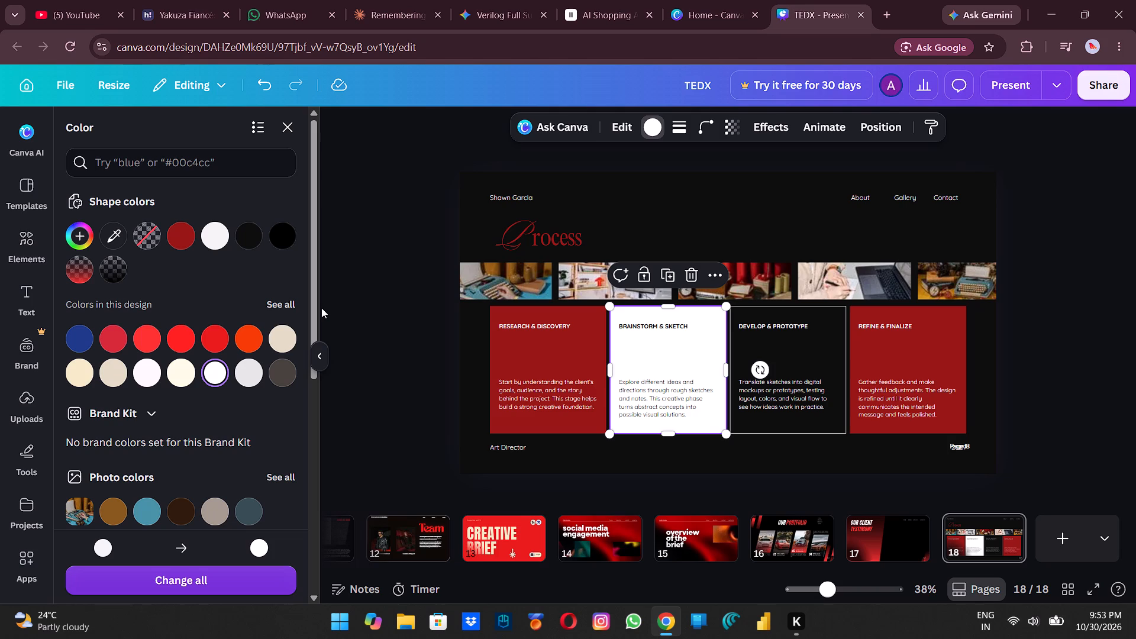
click(786, 247)
Add page 19 and fill it with the Next Steps page from the Red and Black Minimalist Creative Portfolio template.
click(1078, 529)
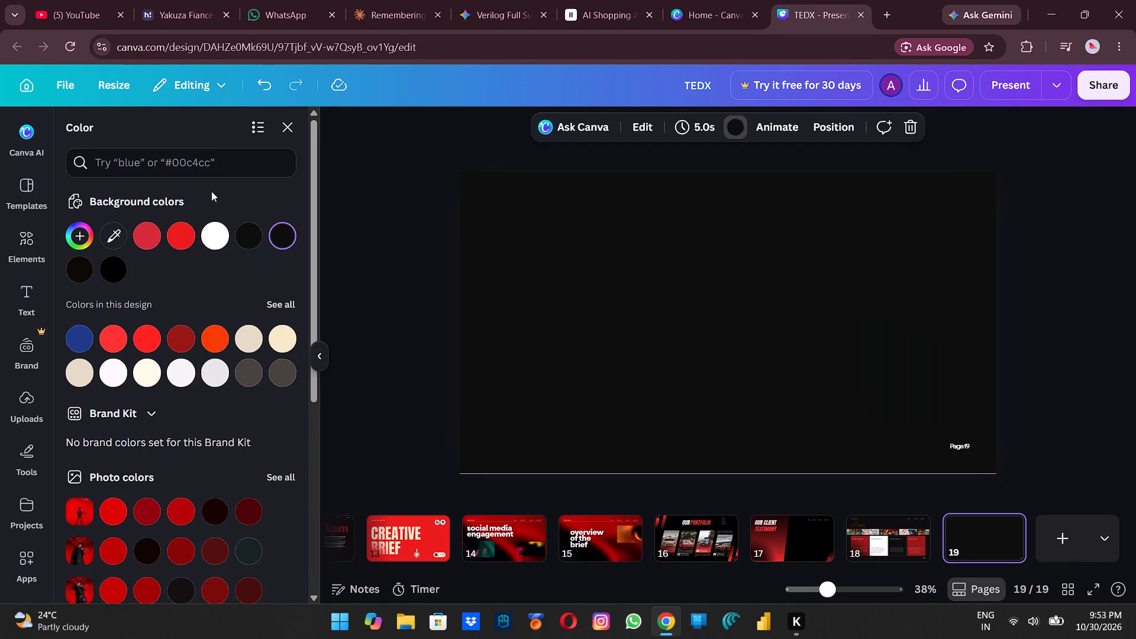
click(296, 122)
scroll(211, 372, down, 4)
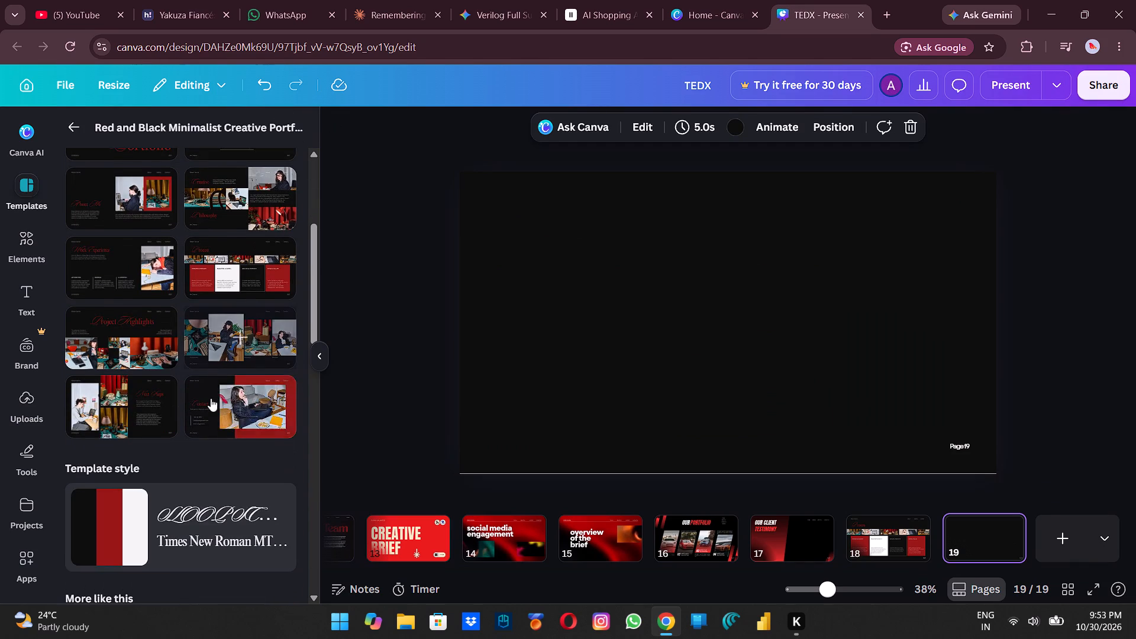
click(142, 390)
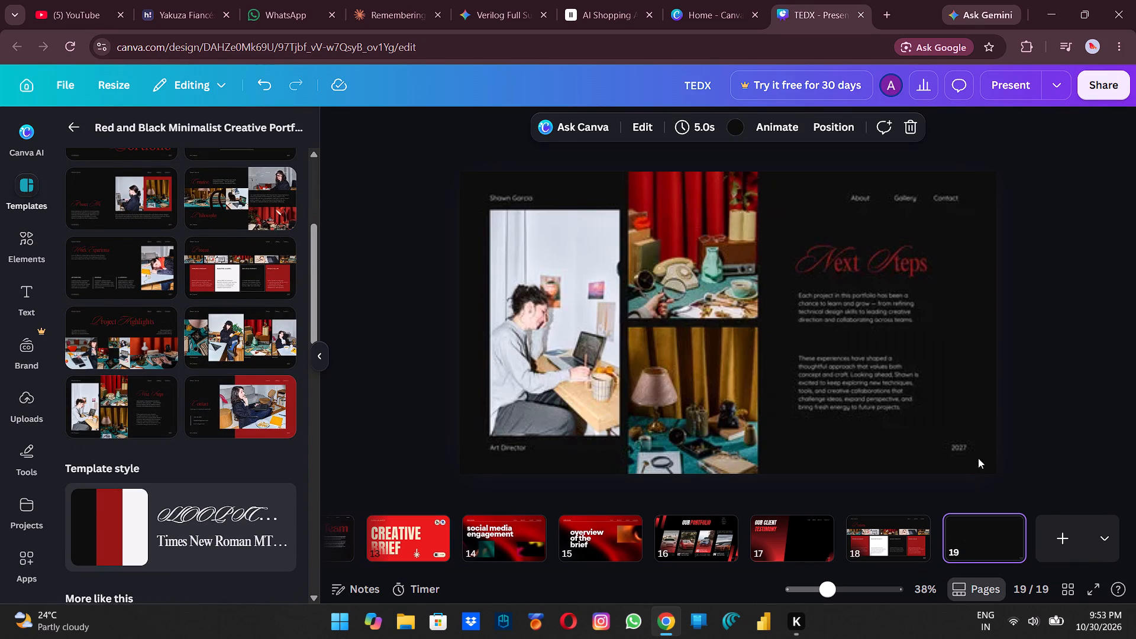
click(120, 399)
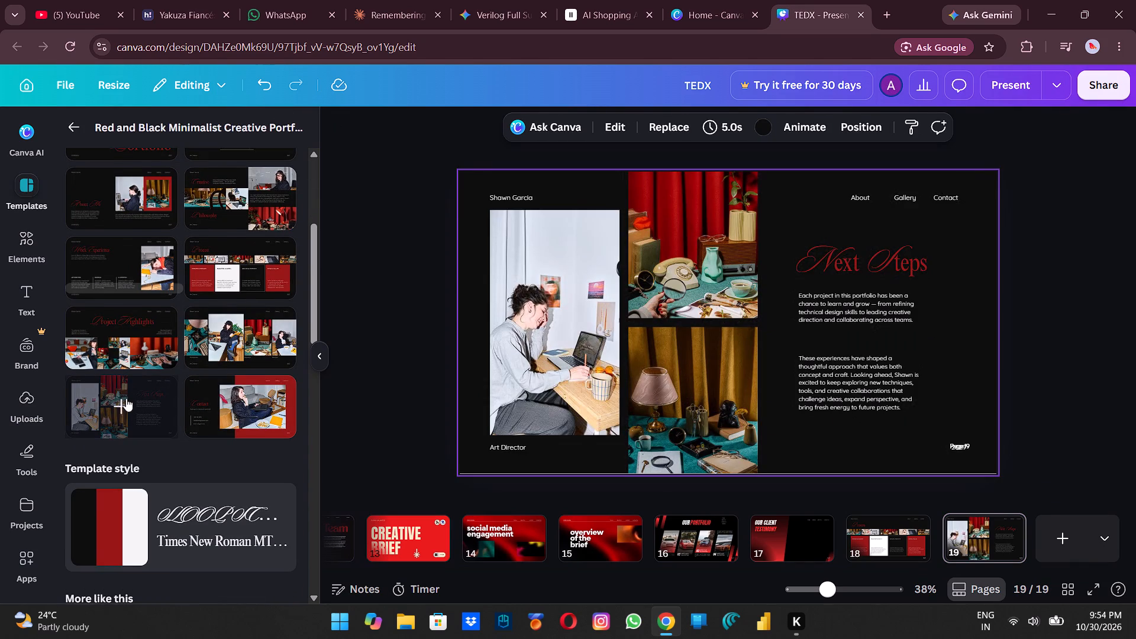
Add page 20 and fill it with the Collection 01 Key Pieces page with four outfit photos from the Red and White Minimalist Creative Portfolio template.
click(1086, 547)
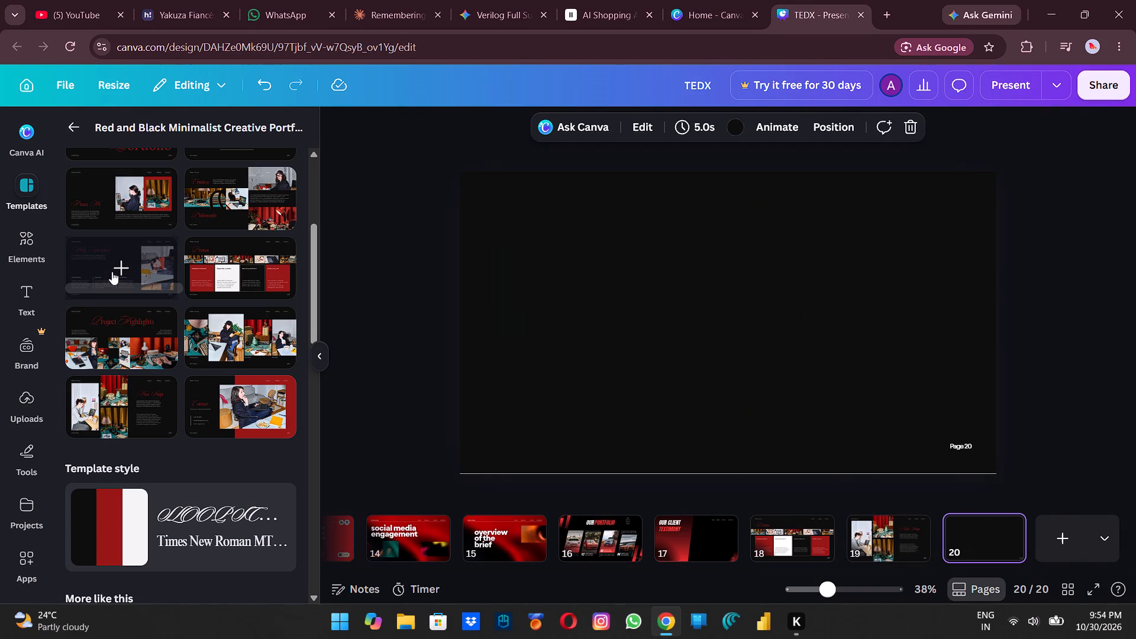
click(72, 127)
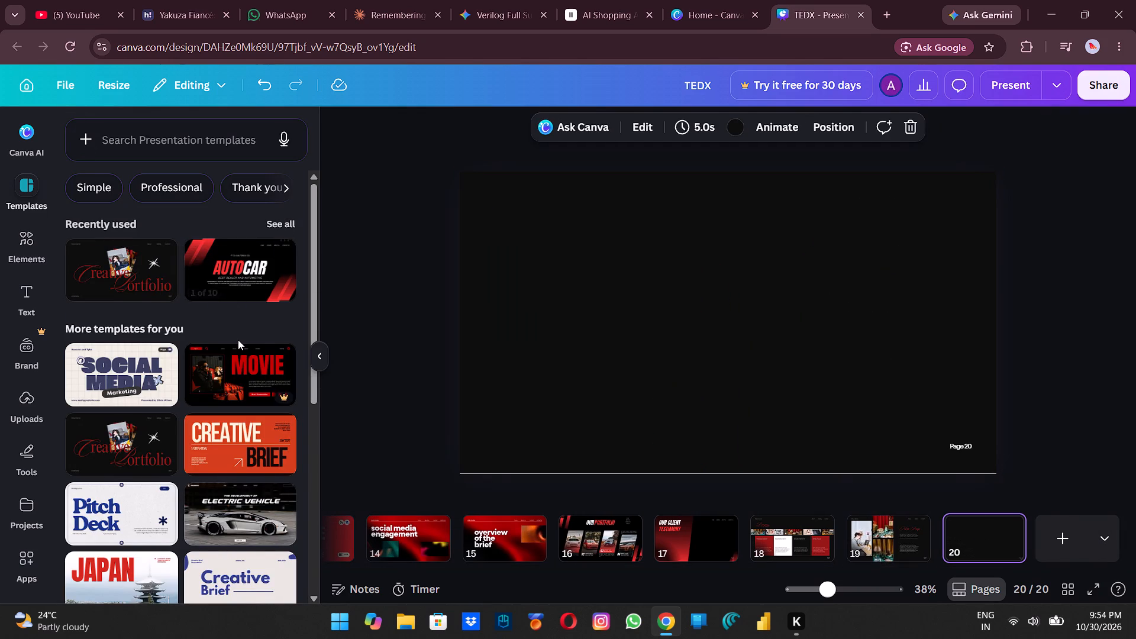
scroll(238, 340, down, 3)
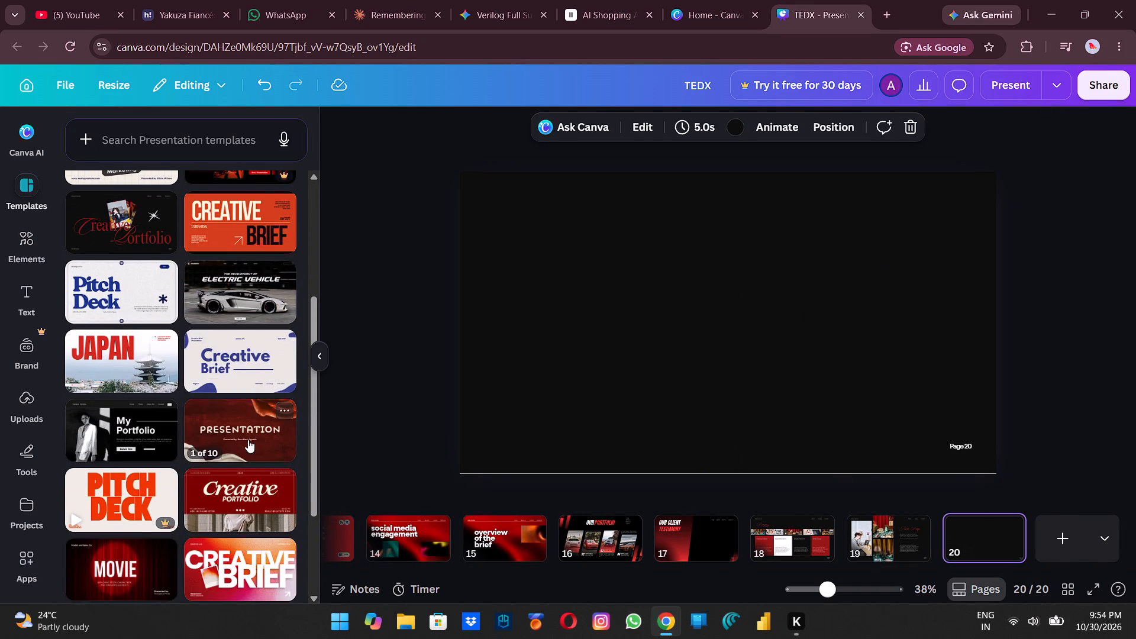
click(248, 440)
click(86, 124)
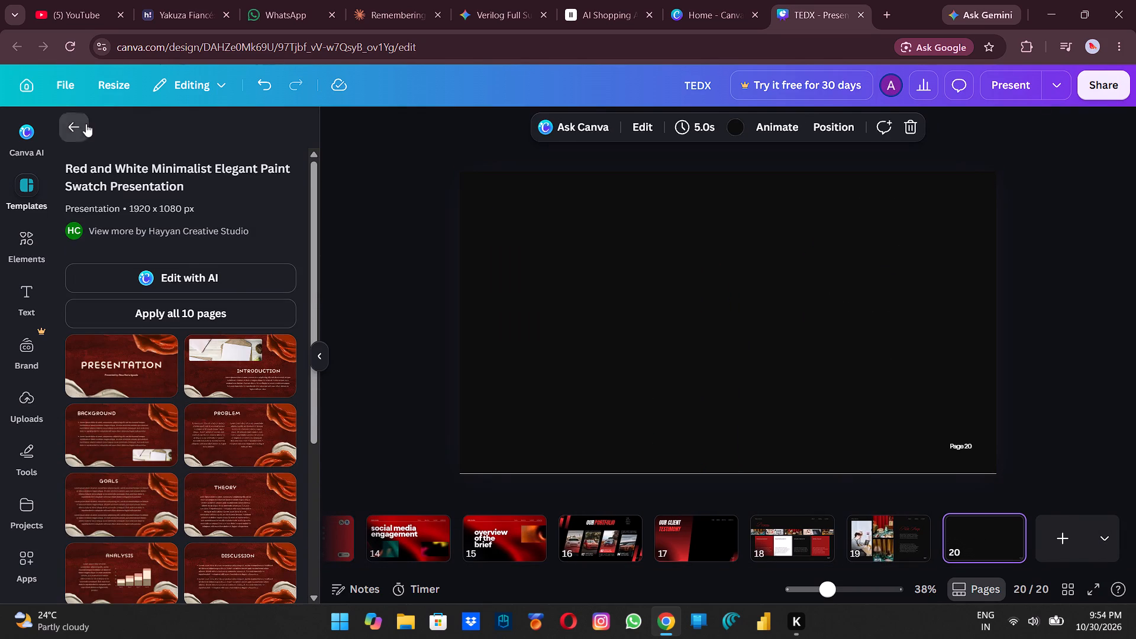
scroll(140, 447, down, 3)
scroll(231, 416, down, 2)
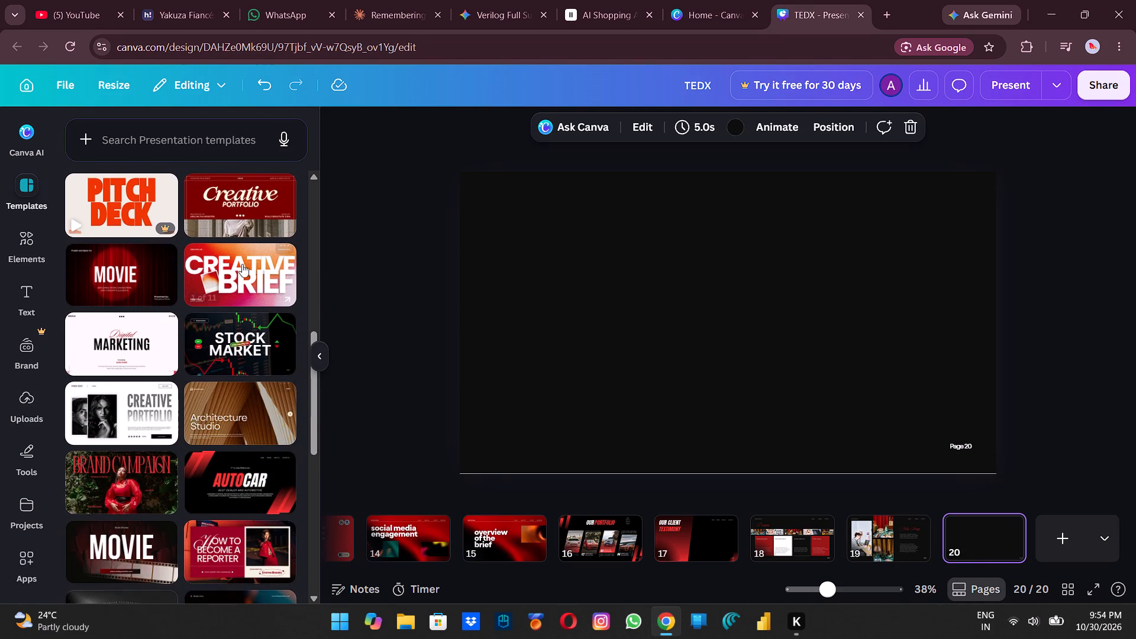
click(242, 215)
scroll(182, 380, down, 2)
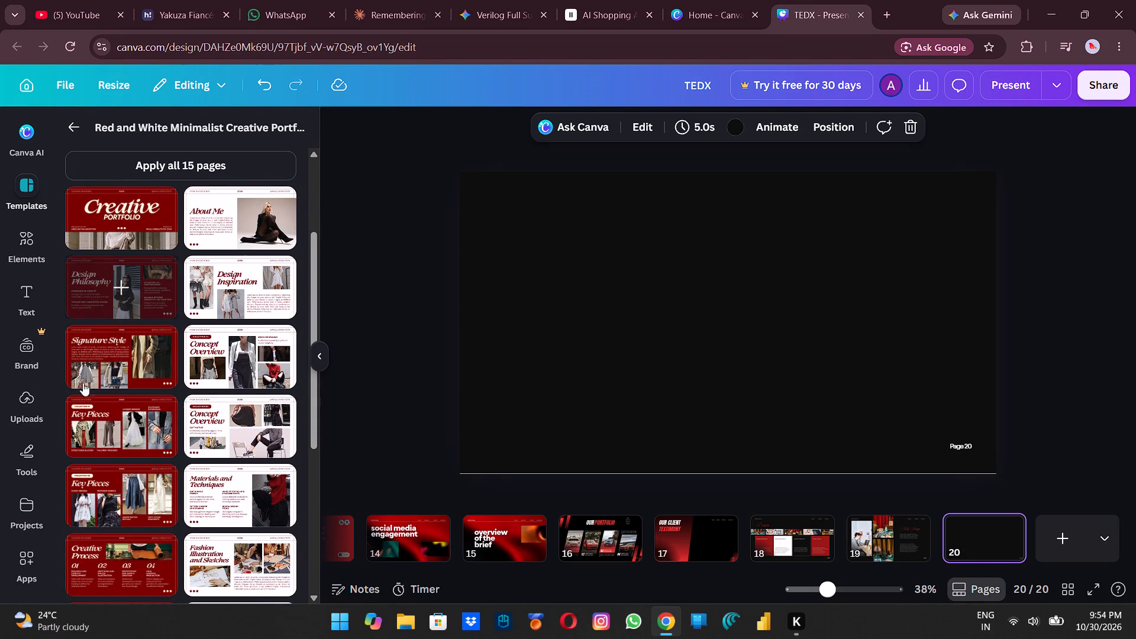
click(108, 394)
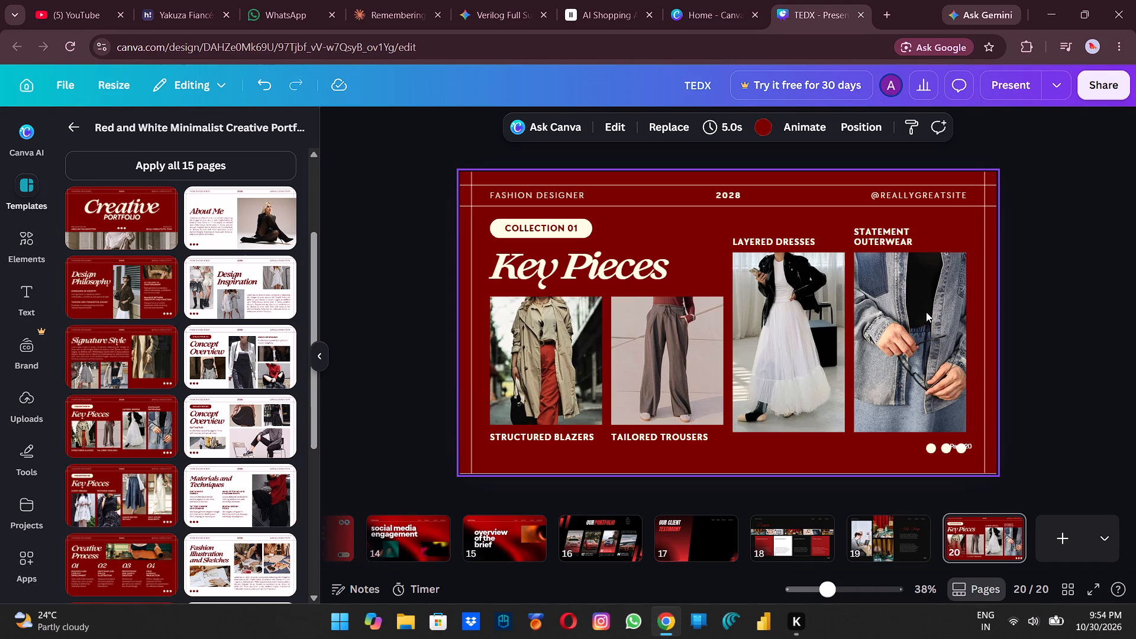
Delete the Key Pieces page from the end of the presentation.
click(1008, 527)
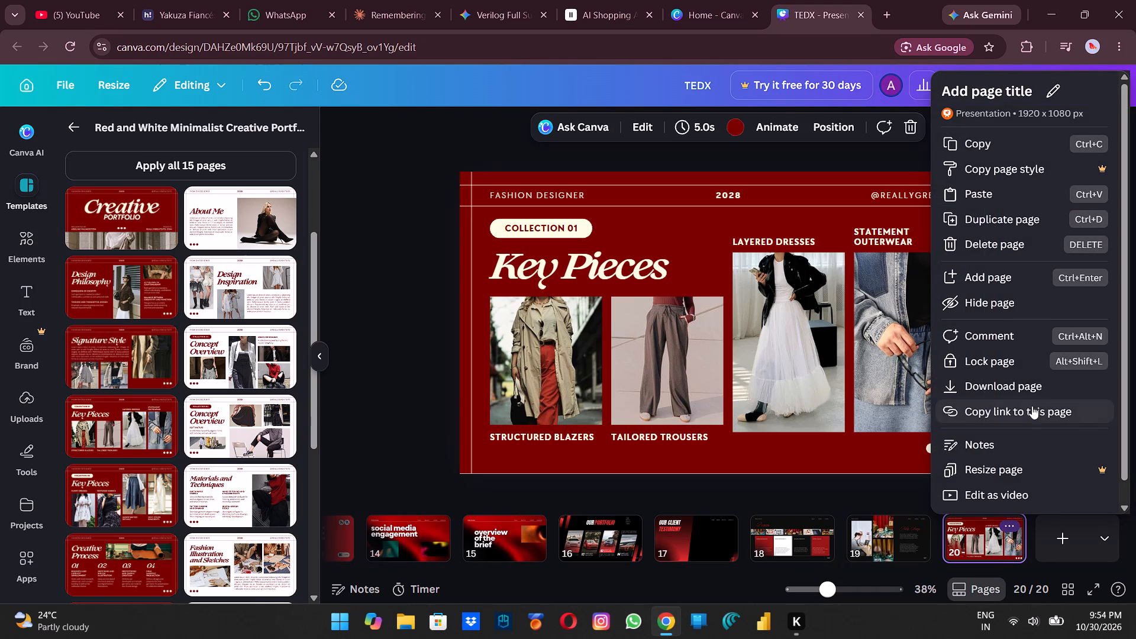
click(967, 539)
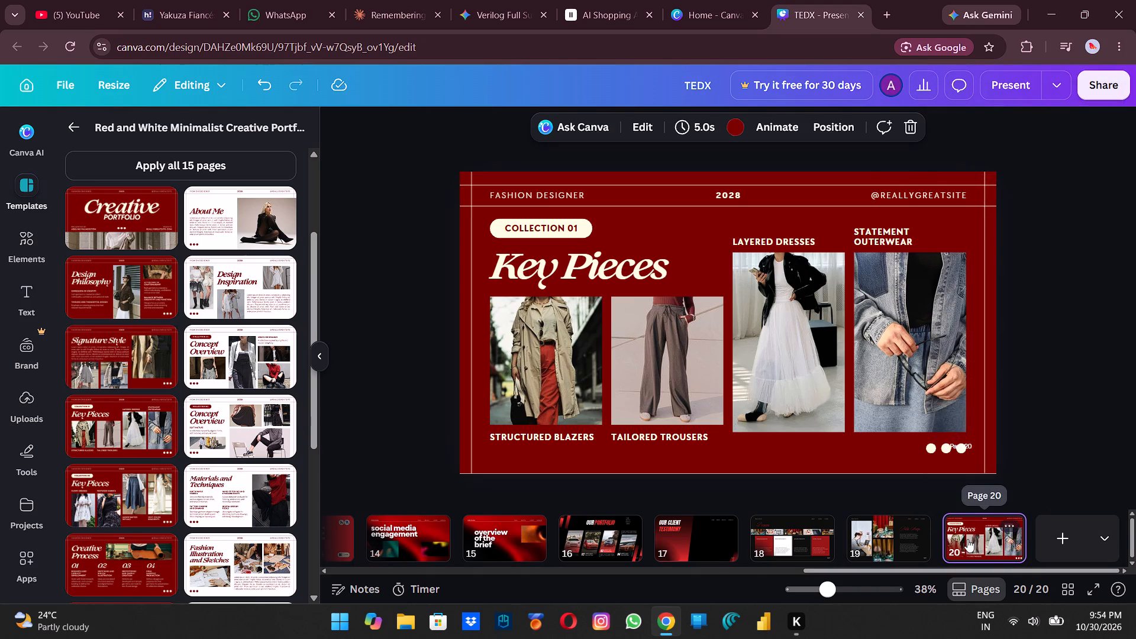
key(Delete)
Add a new blank page 20 after the Next Steps page.
click(1045, 528)
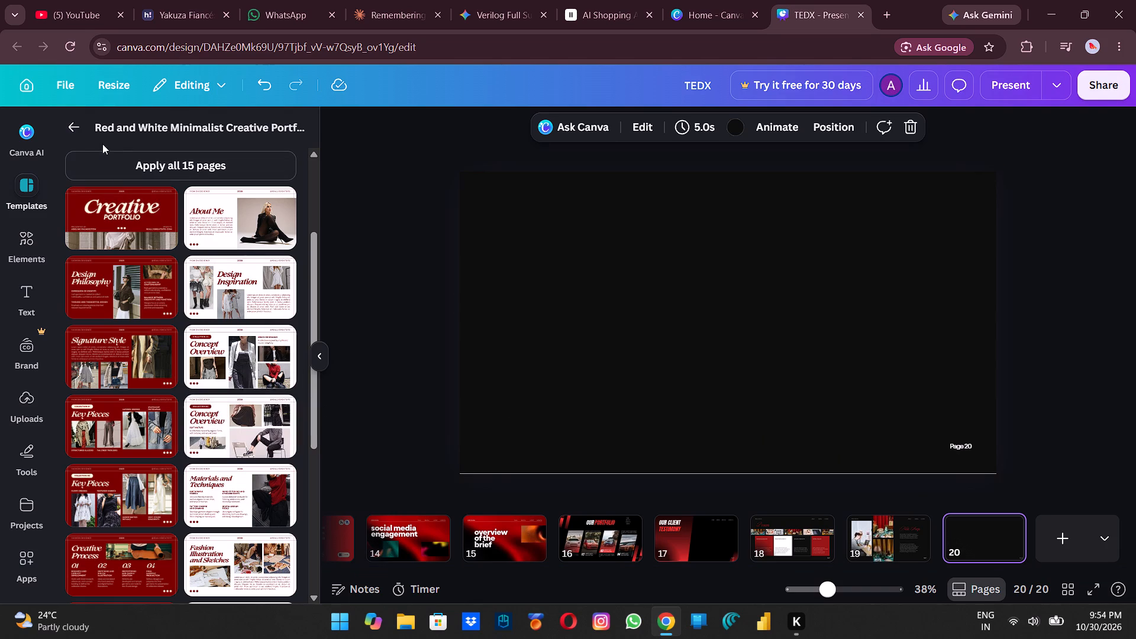
Browse the presentation templates, including the pages of Red Black Modern Movie Presentation, for a layout suited to page 20.
click(82, 122)
scroll(201, 351, down, 4)
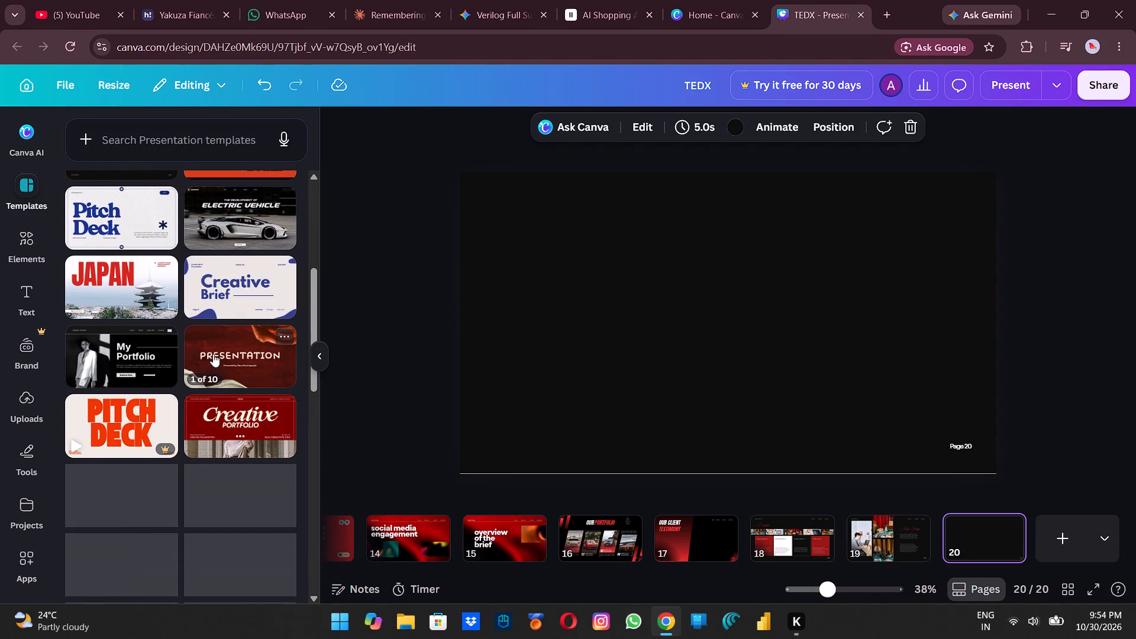
scroll(151, 291, down, 5)
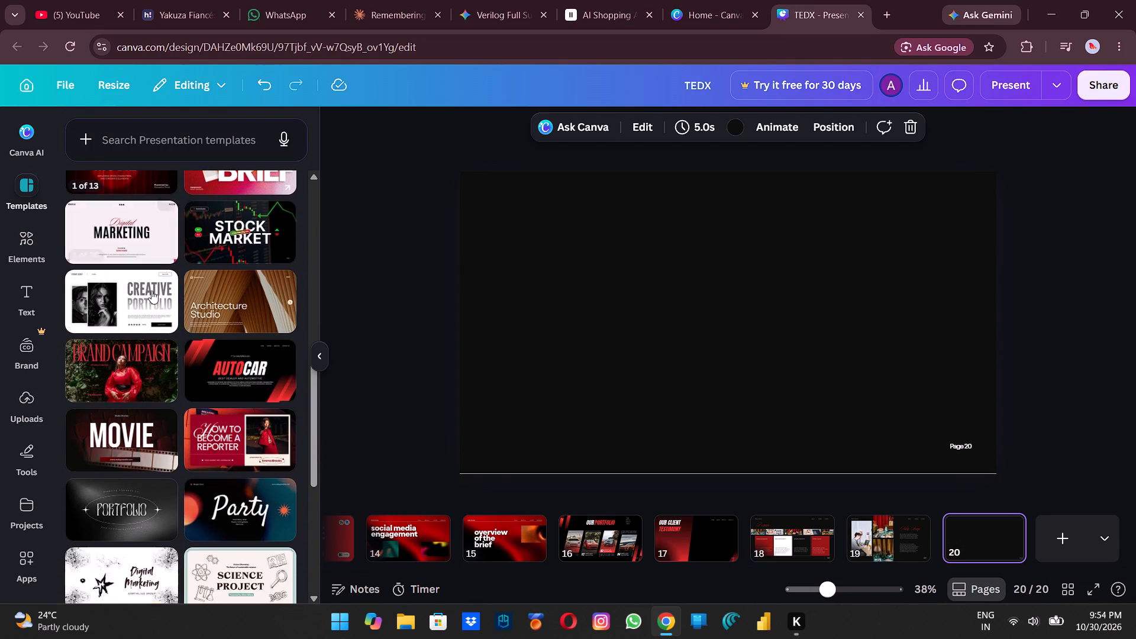
scroll(220, 333, down, 5)
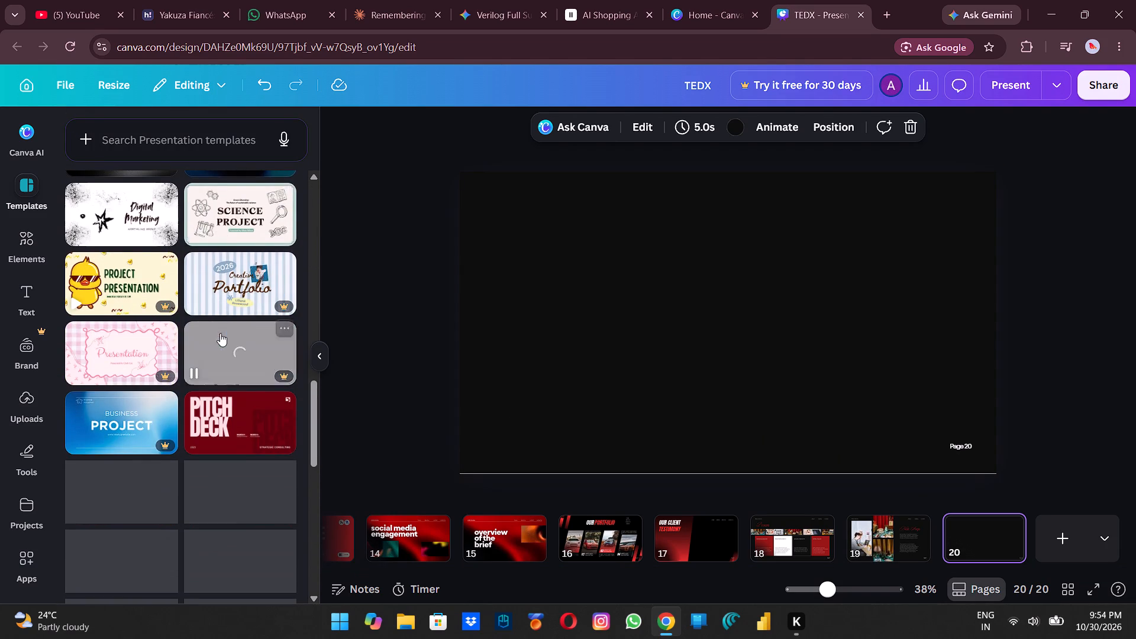
scroll(220, 333, down, 5)
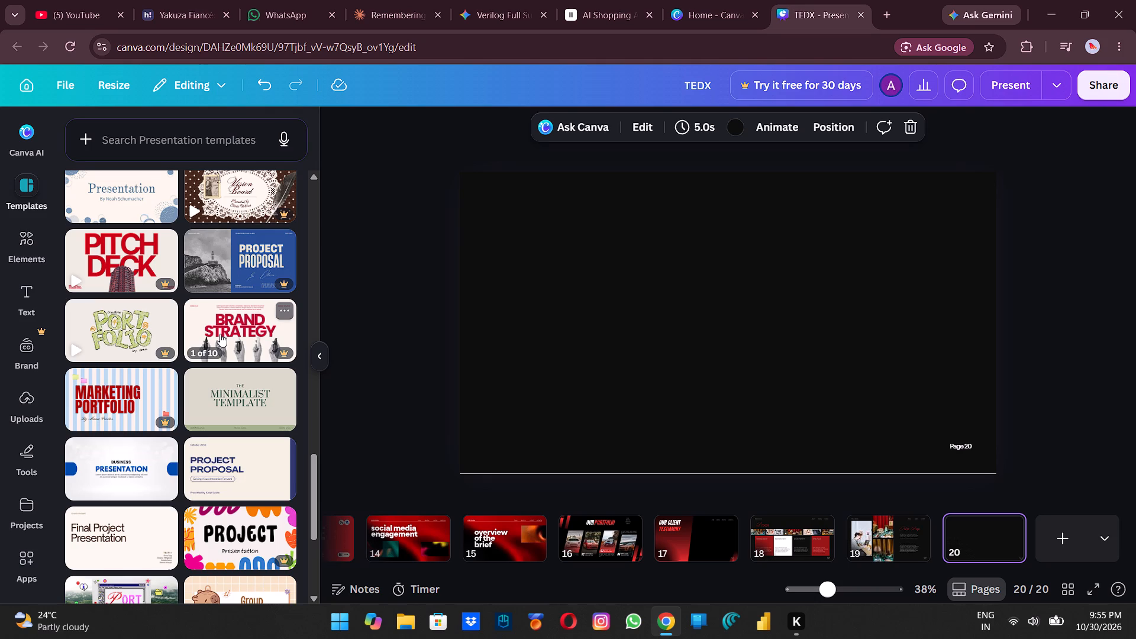
scroll(220, 334, up, 20)
scroll(220, 334, up, 5)
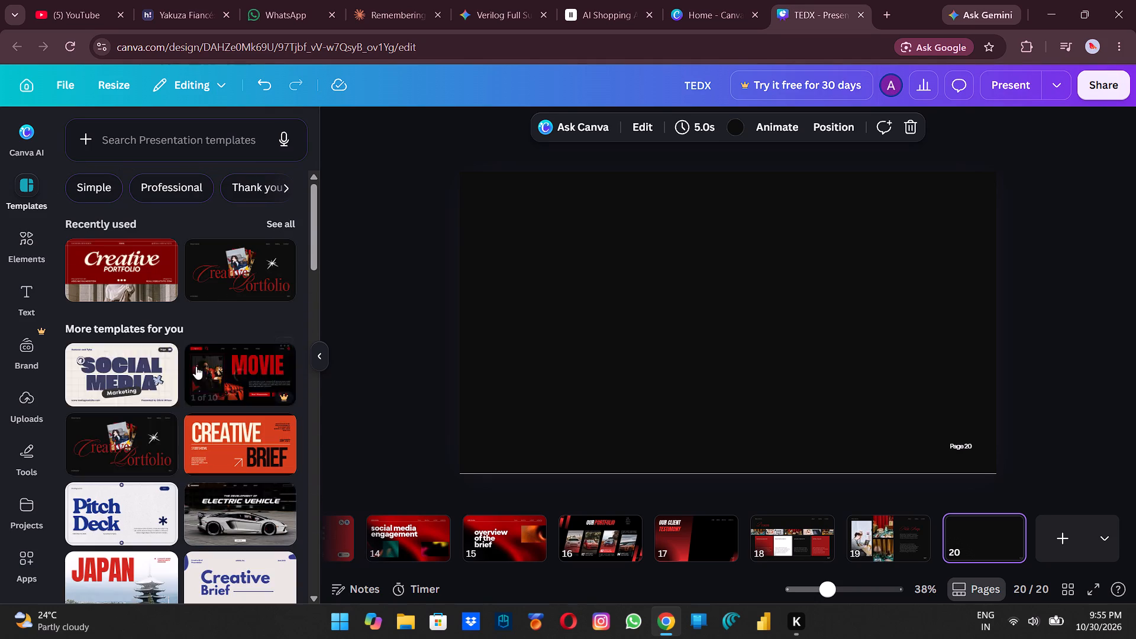
click(229, 386)
click(76, 130)
scroll(86, 412, down, 2)
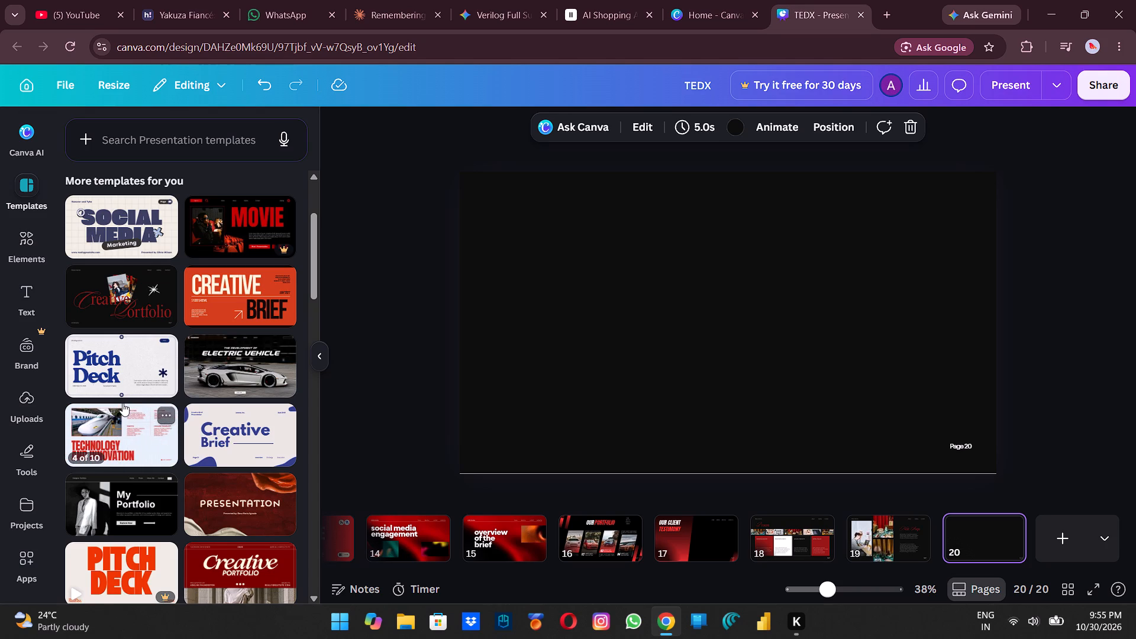
scroll(149, 384, down, 4)
scroll(165, 404, up, 9)
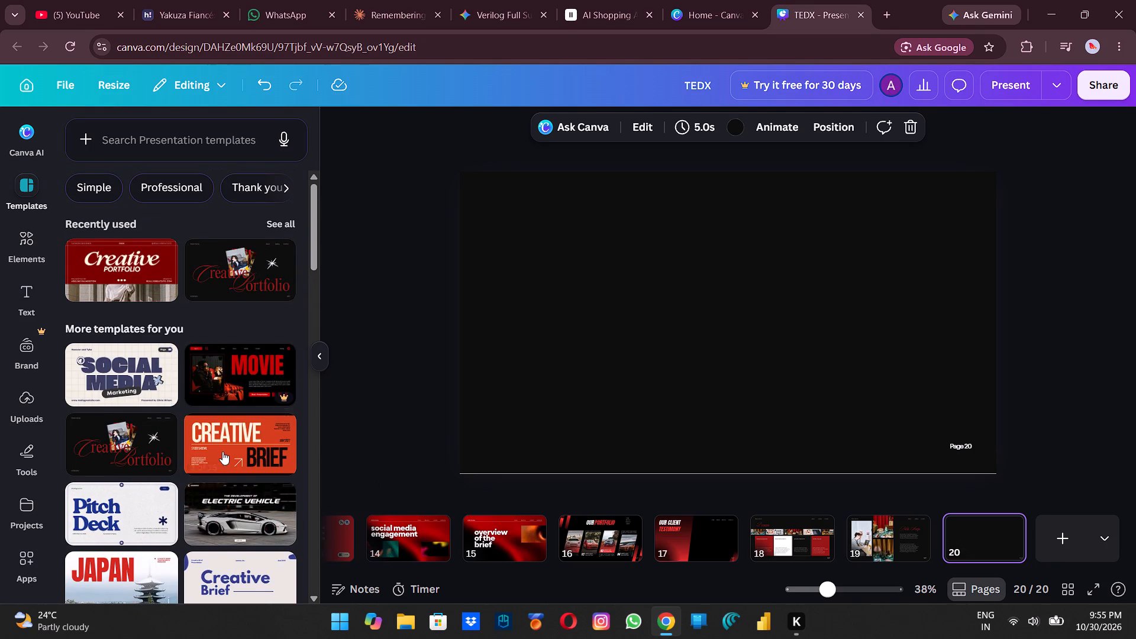
click(231, 381)
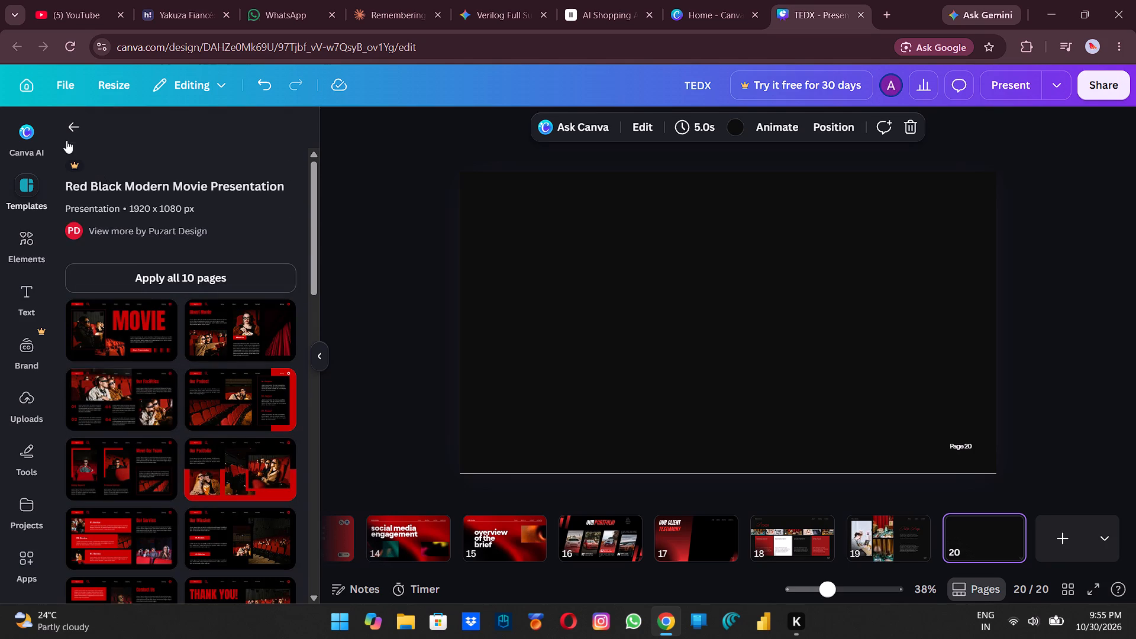
click(73, 124)
Fill page 20 with the Process page from the Red and Black Minimalist Creative Portfolio template.
click(135, 428)
scroll(158, 419, down, 5)
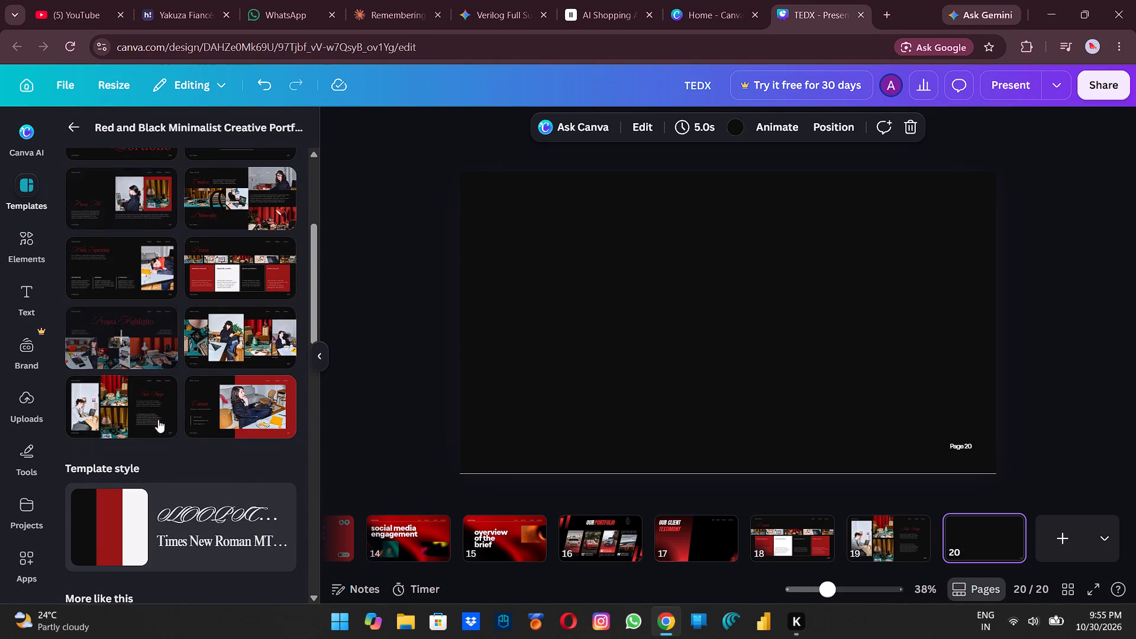
click(224, 285)
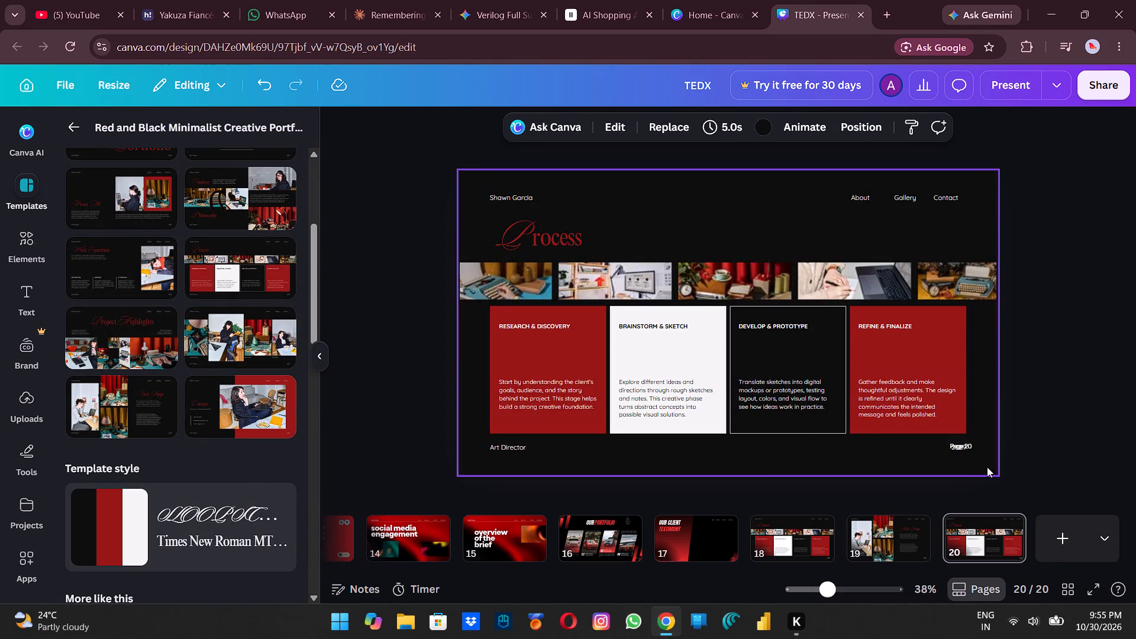
Add a new blank page 21 after the Process page.
click(1069, 531)
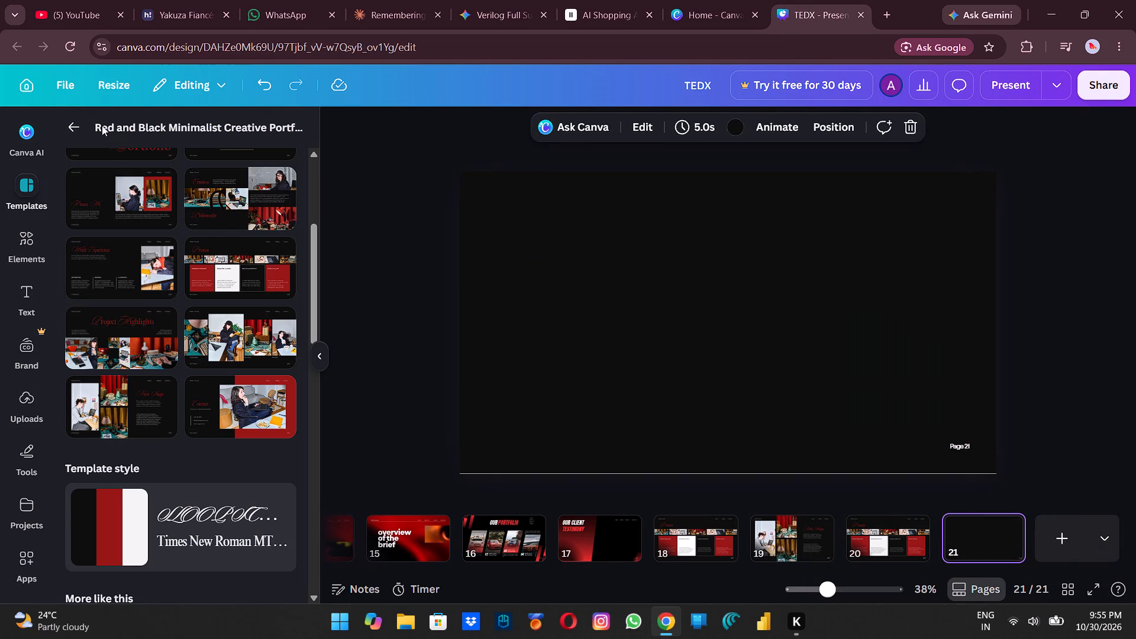
Delete the Our Portfolio page, the Overview of the Brief page and the Social Media Engagement page from the presentation.
click(885, 538)
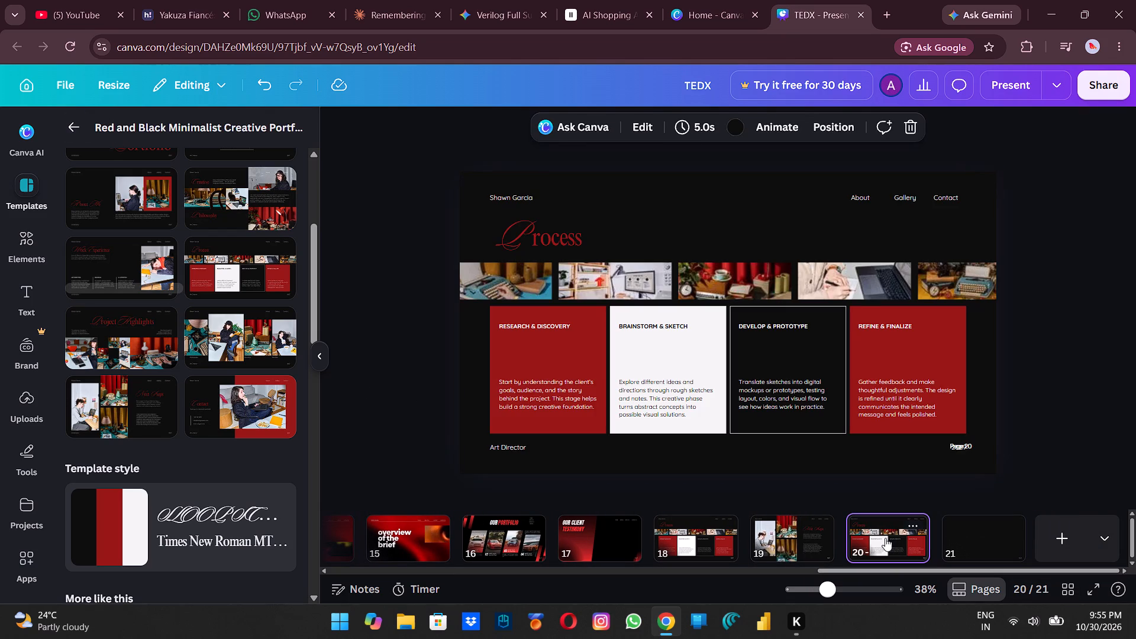
key(Left)
key(Left)
key(Left)
key(Left)
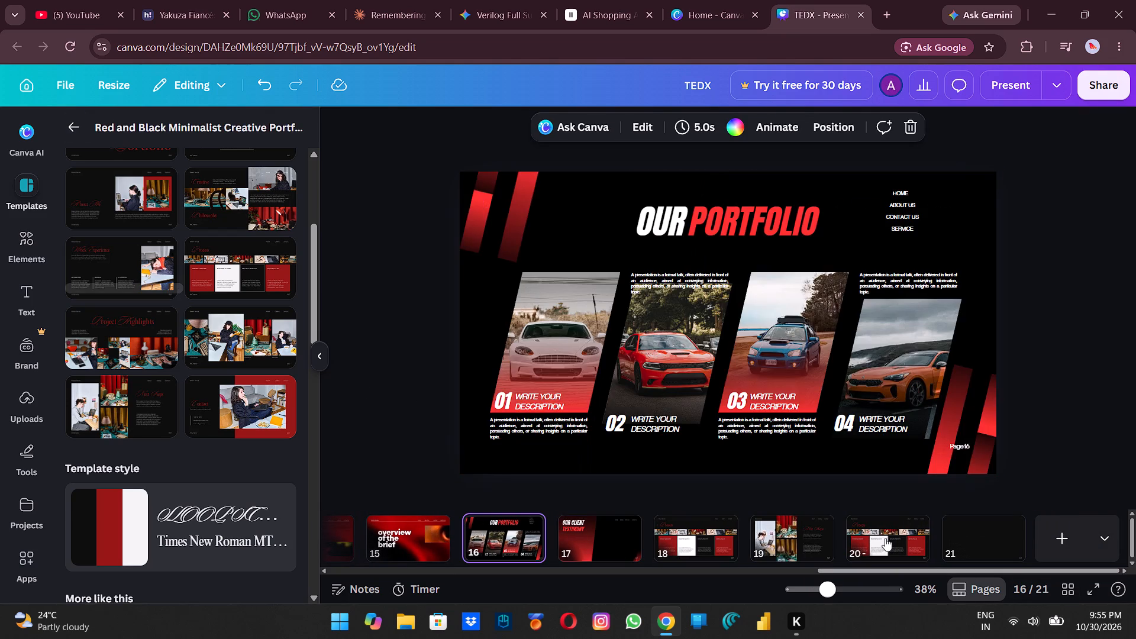
key(Delete)
key(Left)
key(Delete)
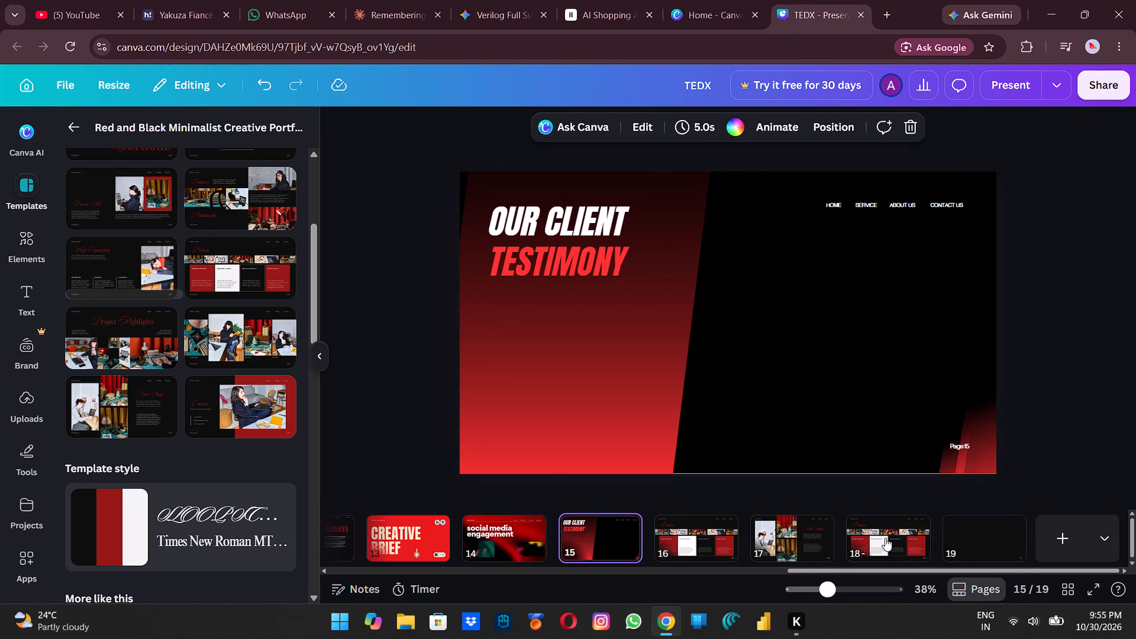
key(Left)
key(Delete)
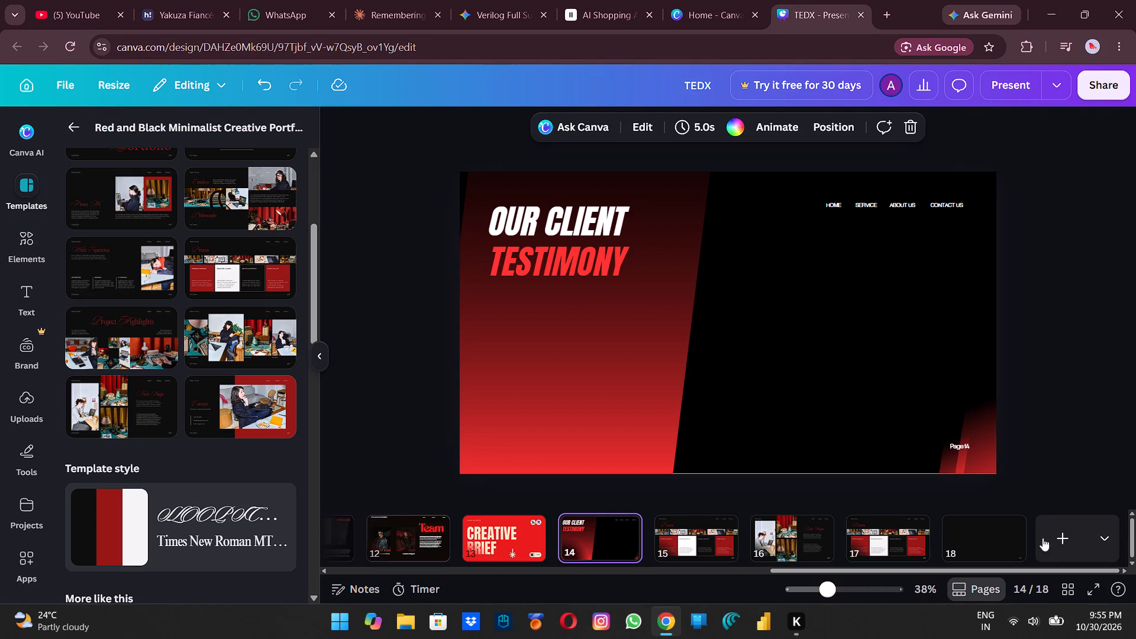
Fill the blank page 18 with the Japan cover page from the Red and White Modern Japan Travel Presentation template.
click(999, 535)
click(83, 134)
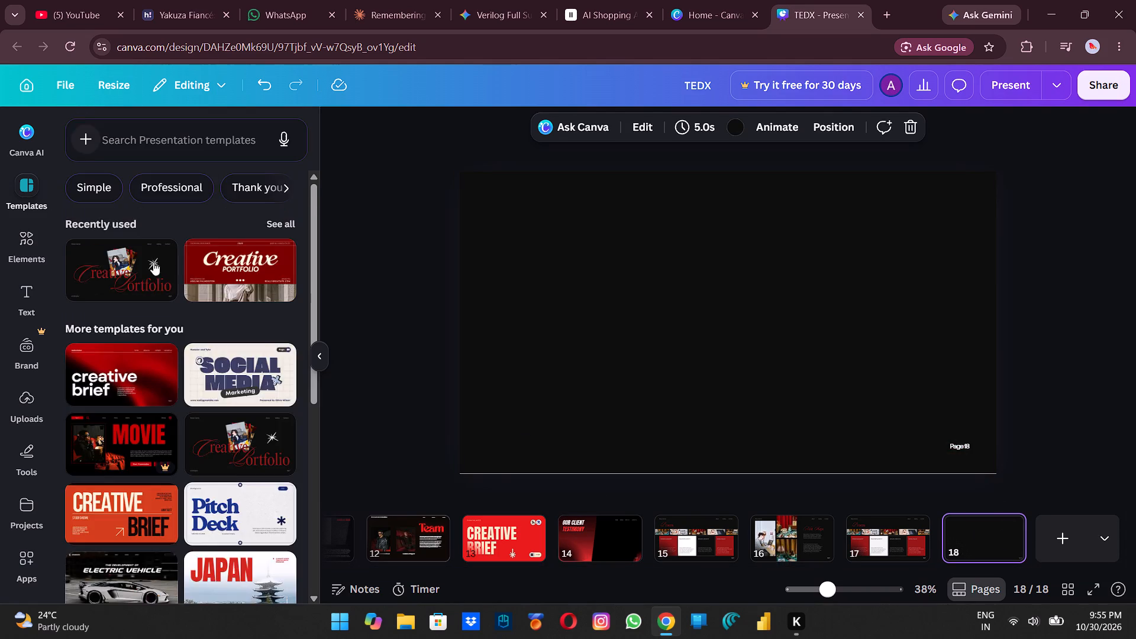
scroll(196, 359, down, 5)
click(252, 212)
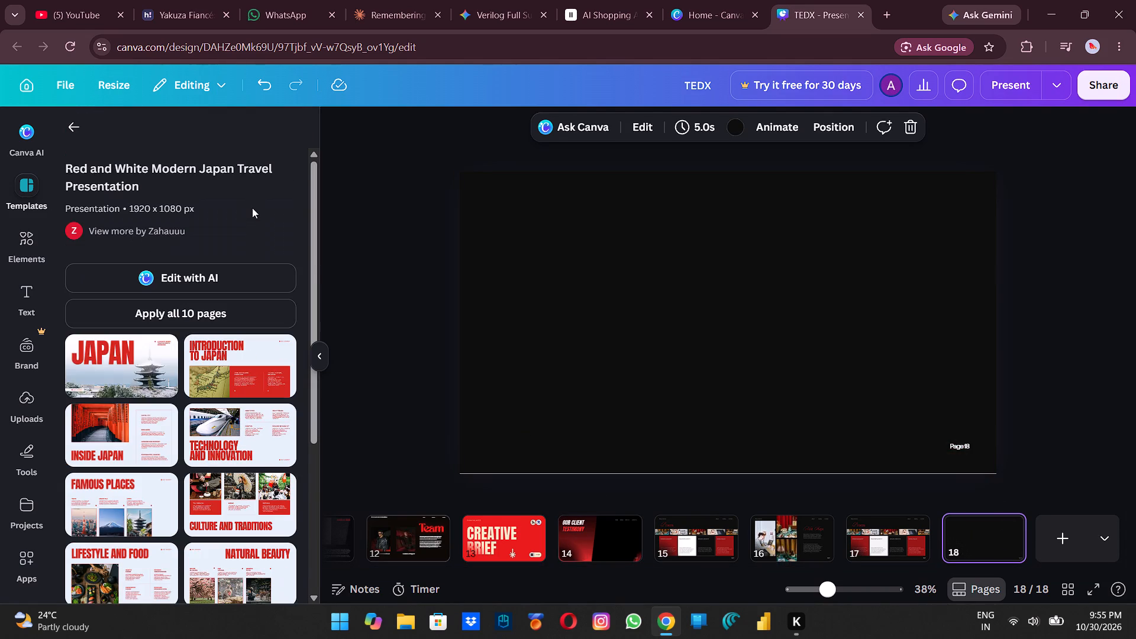
click(135, 376)
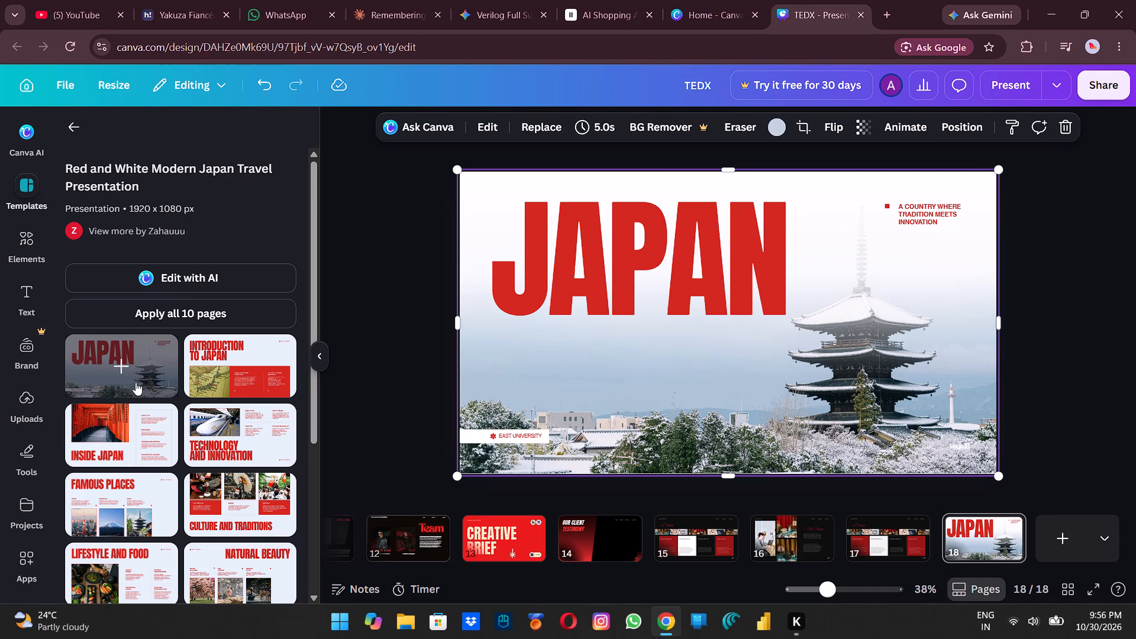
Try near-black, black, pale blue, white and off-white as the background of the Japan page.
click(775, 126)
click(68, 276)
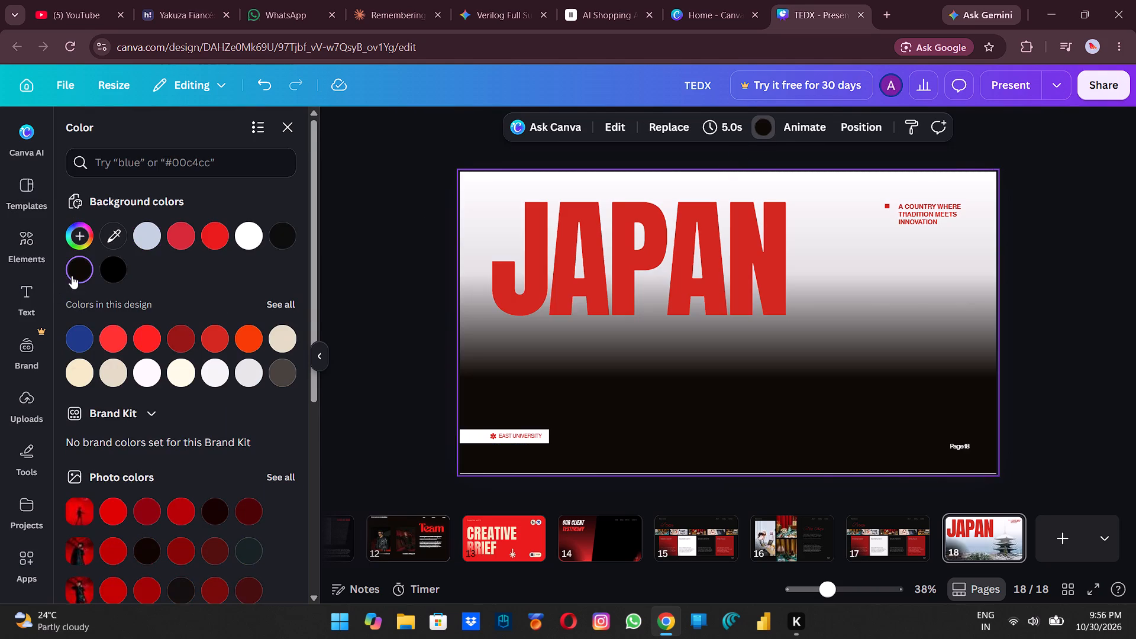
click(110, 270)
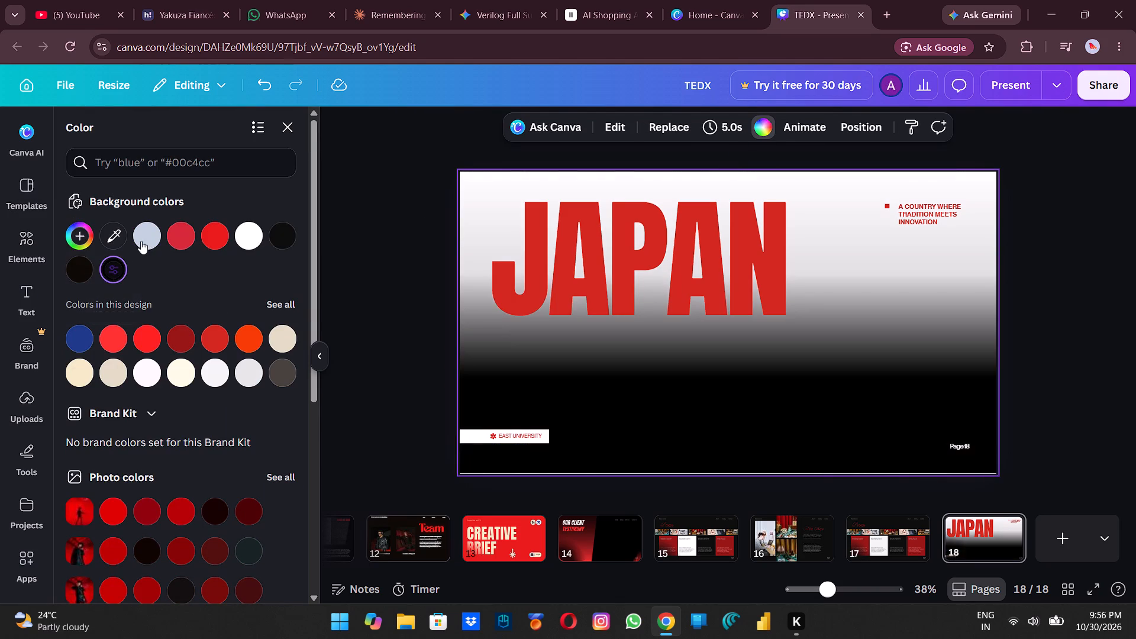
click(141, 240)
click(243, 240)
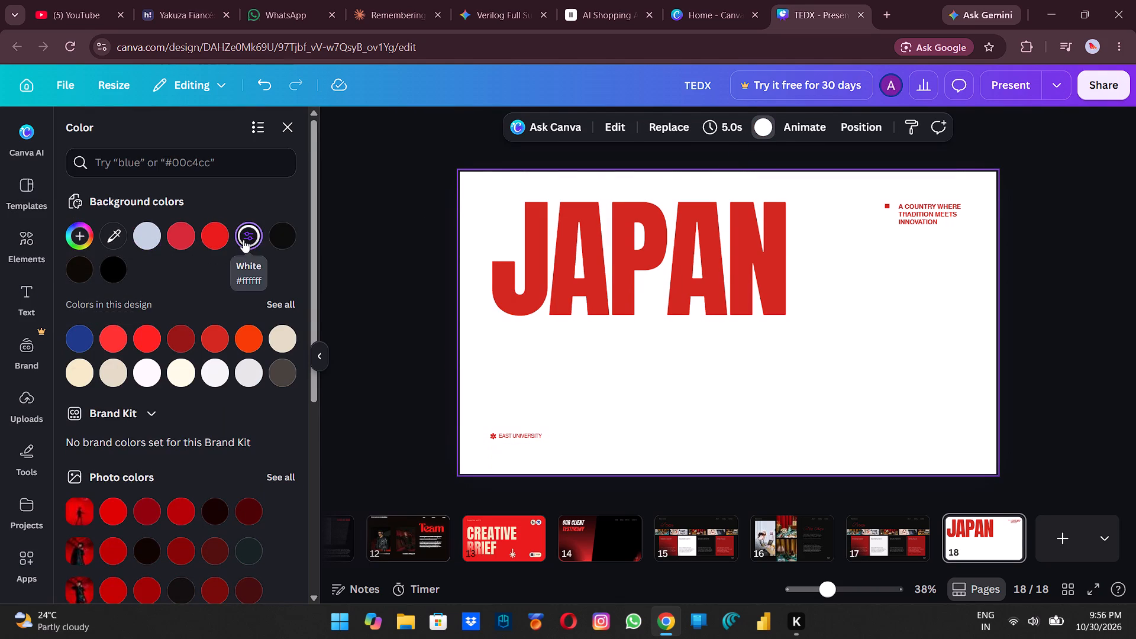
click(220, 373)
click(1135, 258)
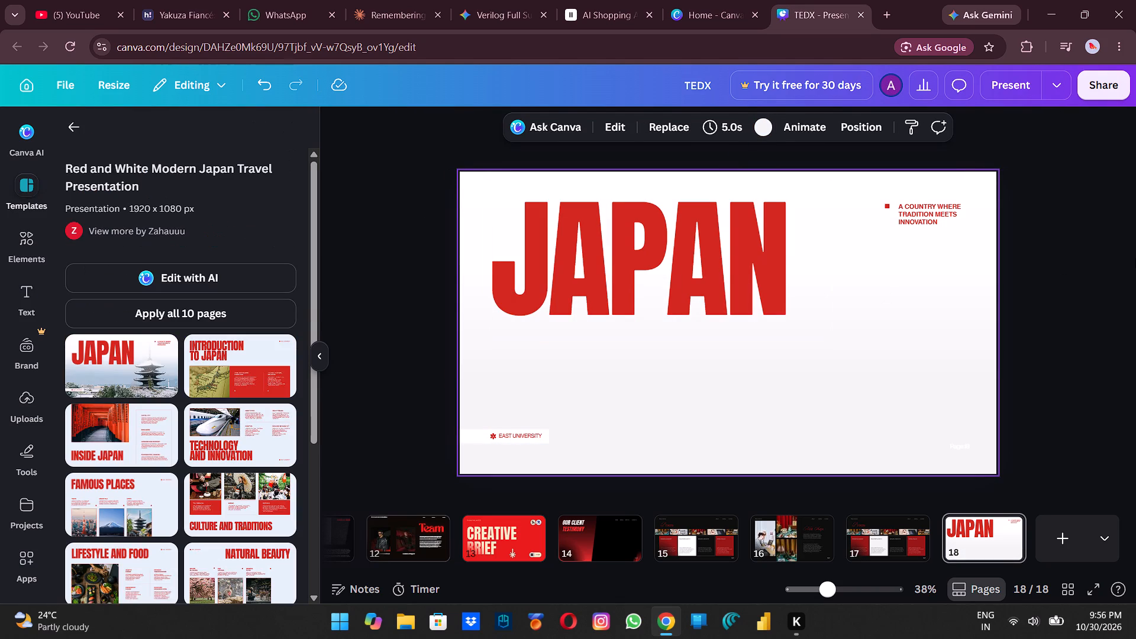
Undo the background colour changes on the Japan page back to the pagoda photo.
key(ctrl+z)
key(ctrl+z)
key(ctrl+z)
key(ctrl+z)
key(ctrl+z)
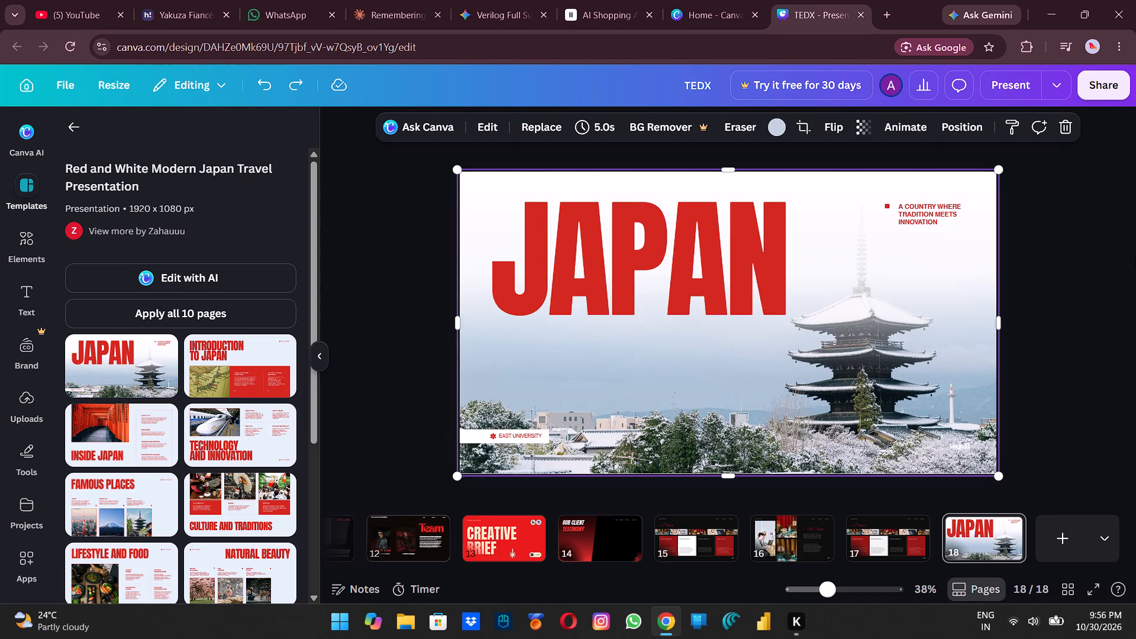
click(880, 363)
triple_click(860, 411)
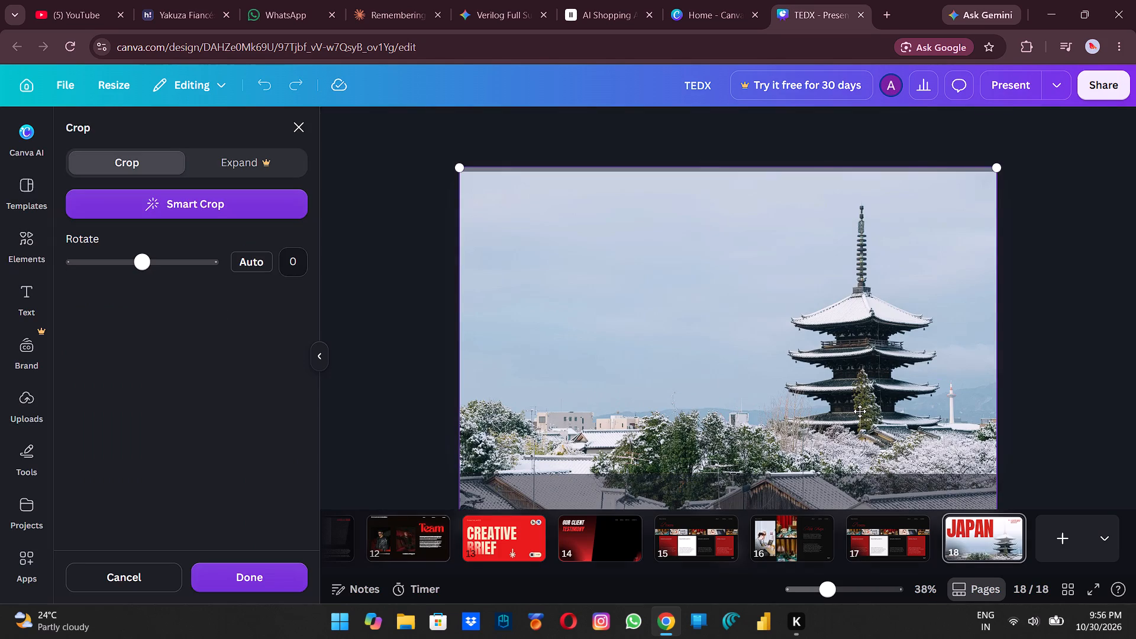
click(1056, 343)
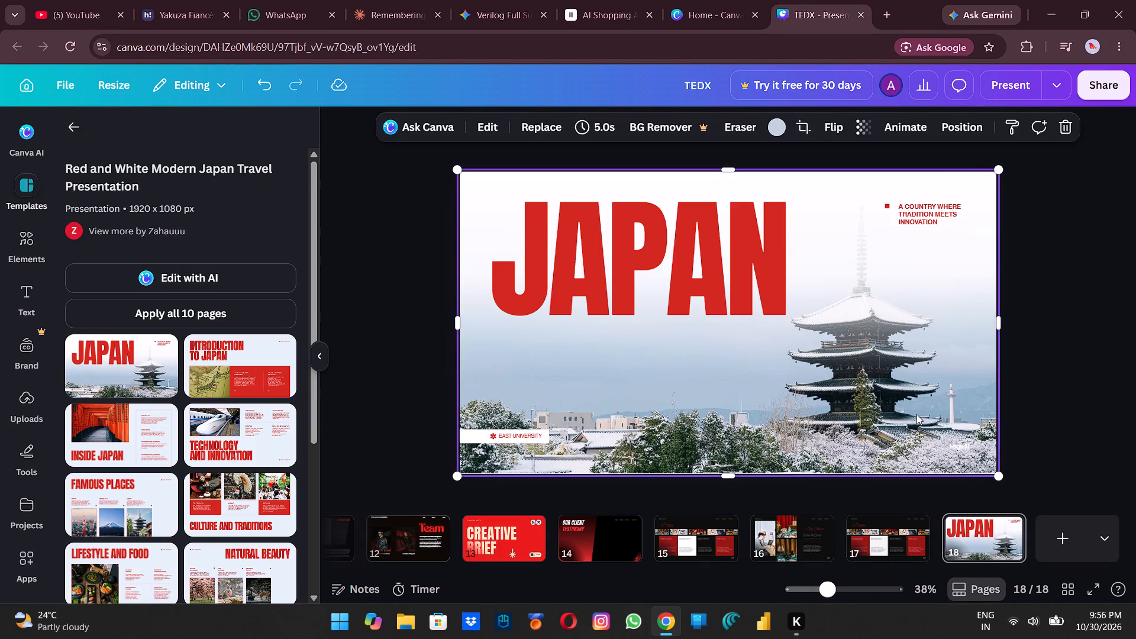
Move the white gradient overlay on the Japan page up so its lower edge sits about halfway down the page.
drag(919, 257, 919, 189)
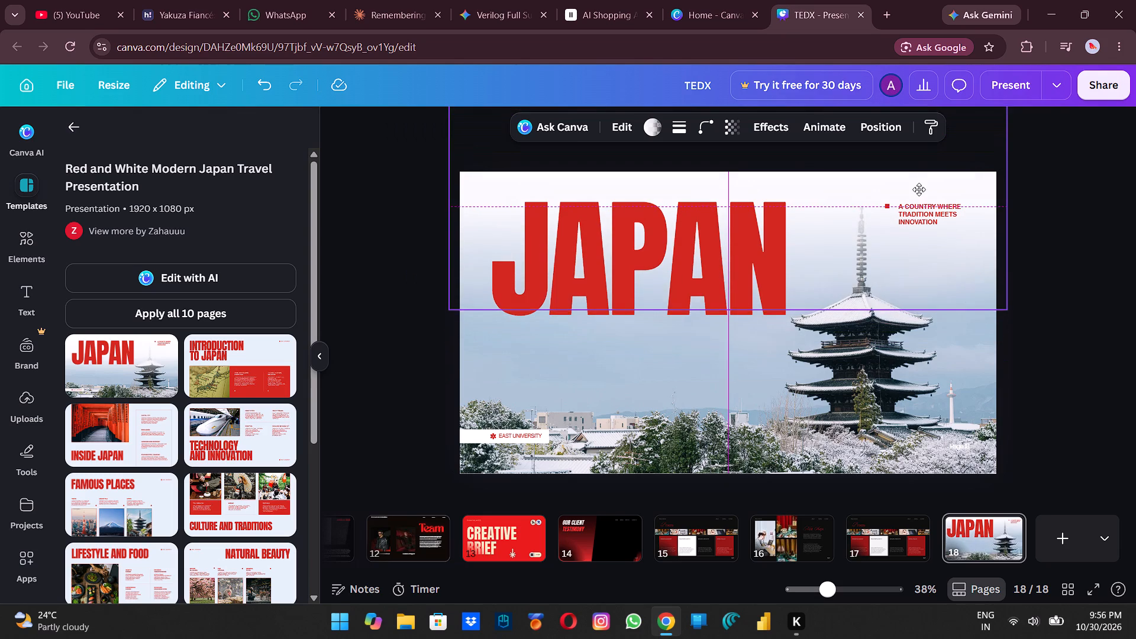
drag(919, 189, 919, 208)
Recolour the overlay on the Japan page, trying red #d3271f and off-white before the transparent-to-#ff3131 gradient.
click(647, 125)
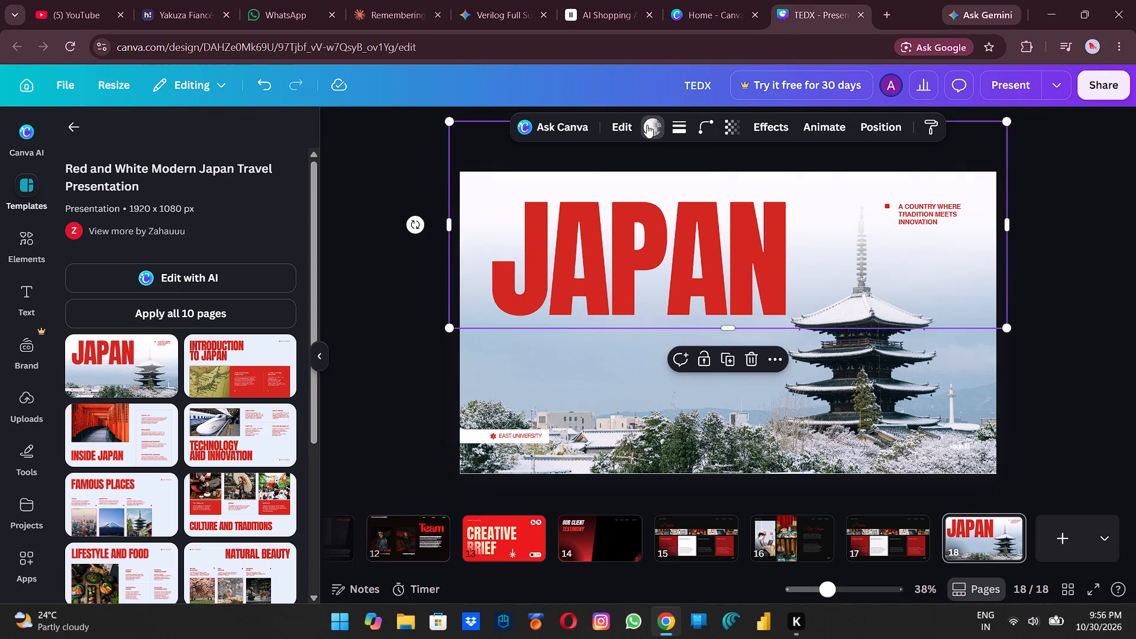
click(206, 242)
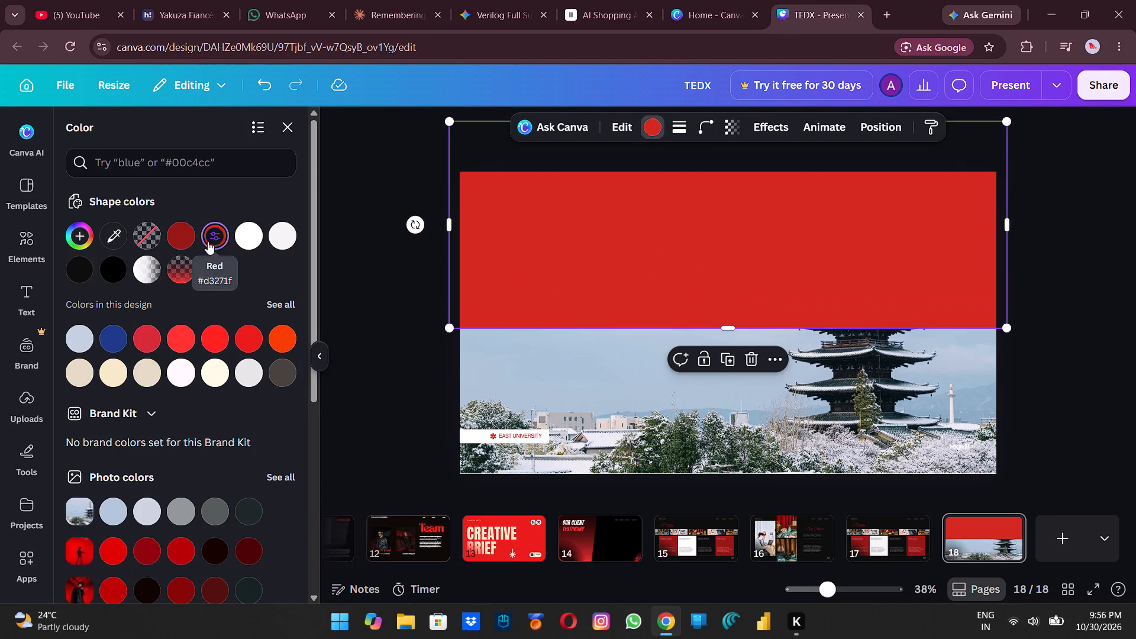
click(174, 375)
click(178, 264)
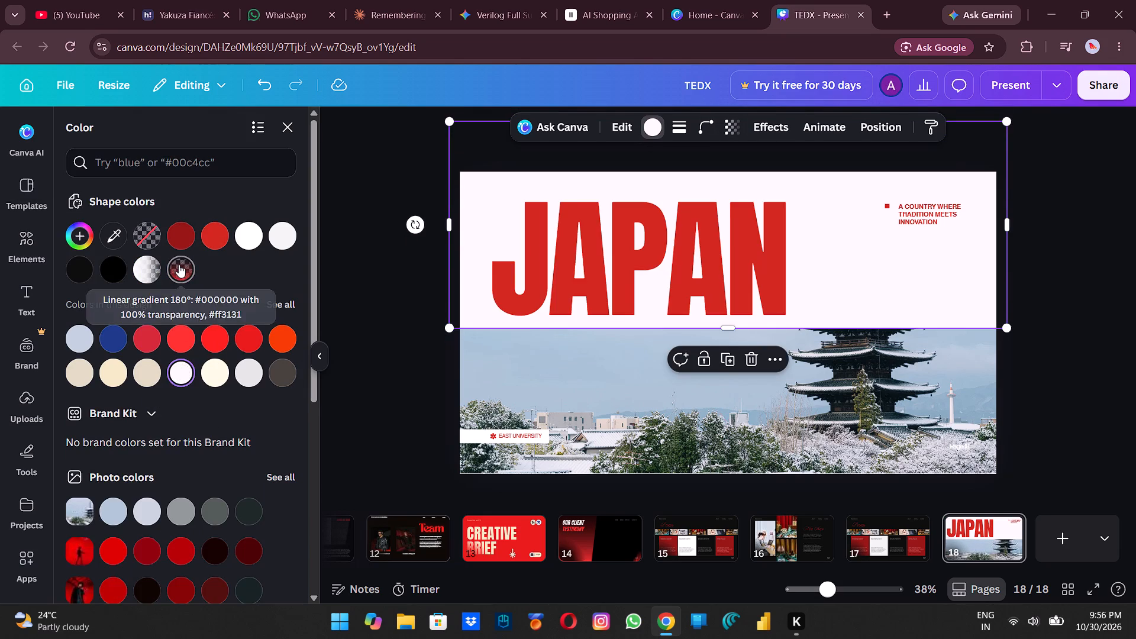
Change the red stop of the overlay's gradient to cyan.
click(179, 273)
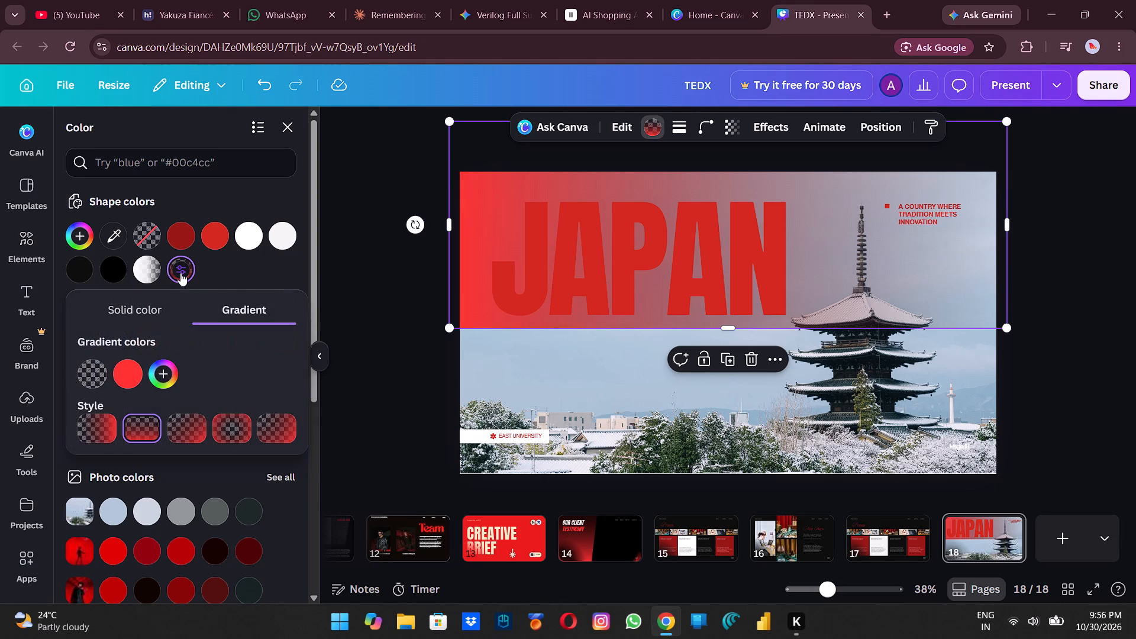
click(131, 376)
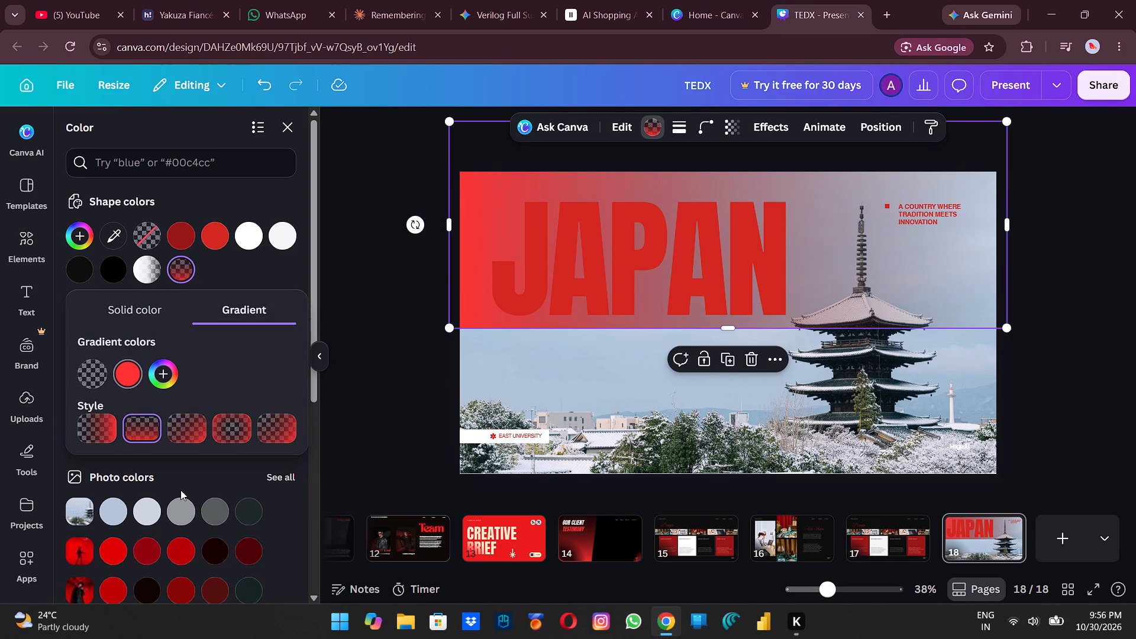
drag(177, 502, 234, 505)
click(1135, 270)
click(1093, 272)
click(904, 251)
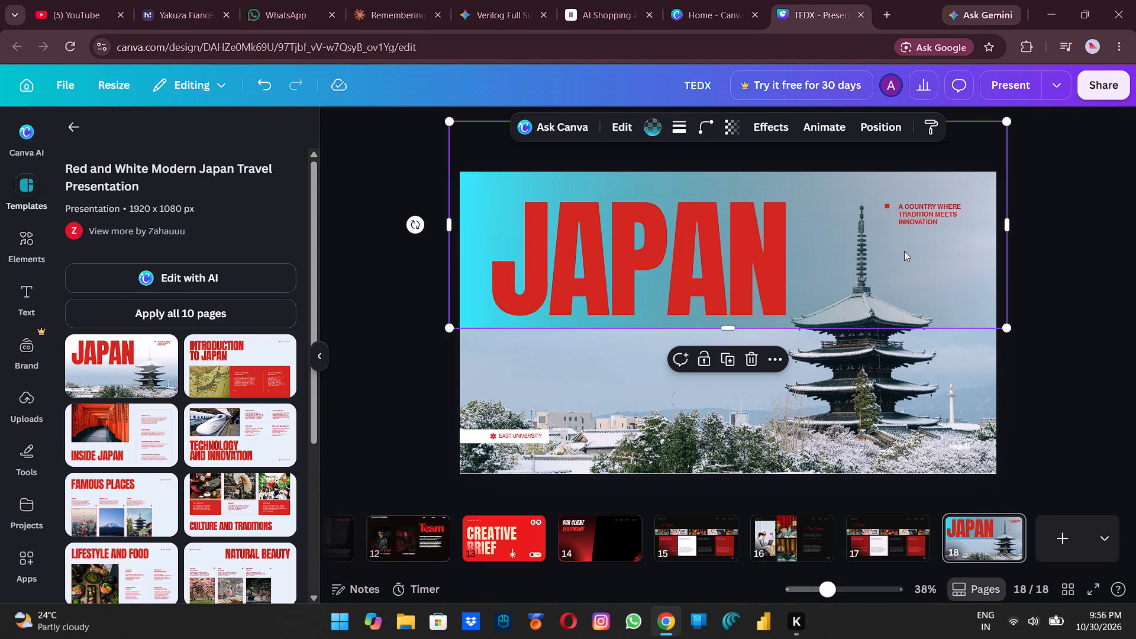
Set the overlay's fill back to the transparent-to-red #ff3131 linear gradient.
click(658, 121)
click(146, 269)
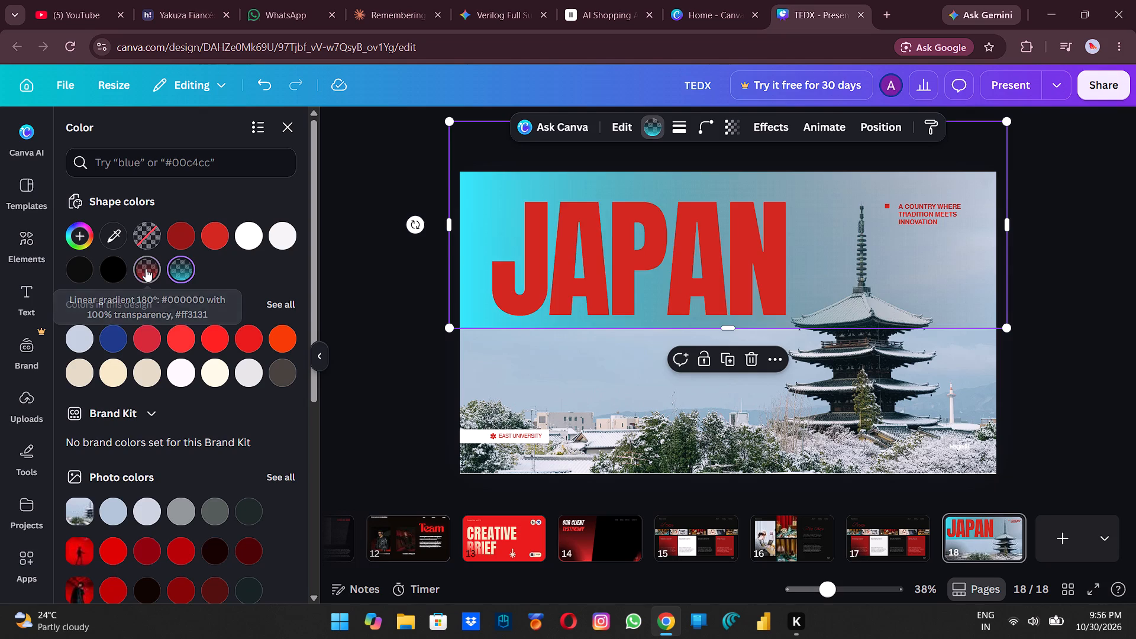
Move the red gradient overlay up until its lower edge sits about one-sixth down the Japan page, and widen it beyond the page's right edge.
drag(951, 244, 1053, 211)
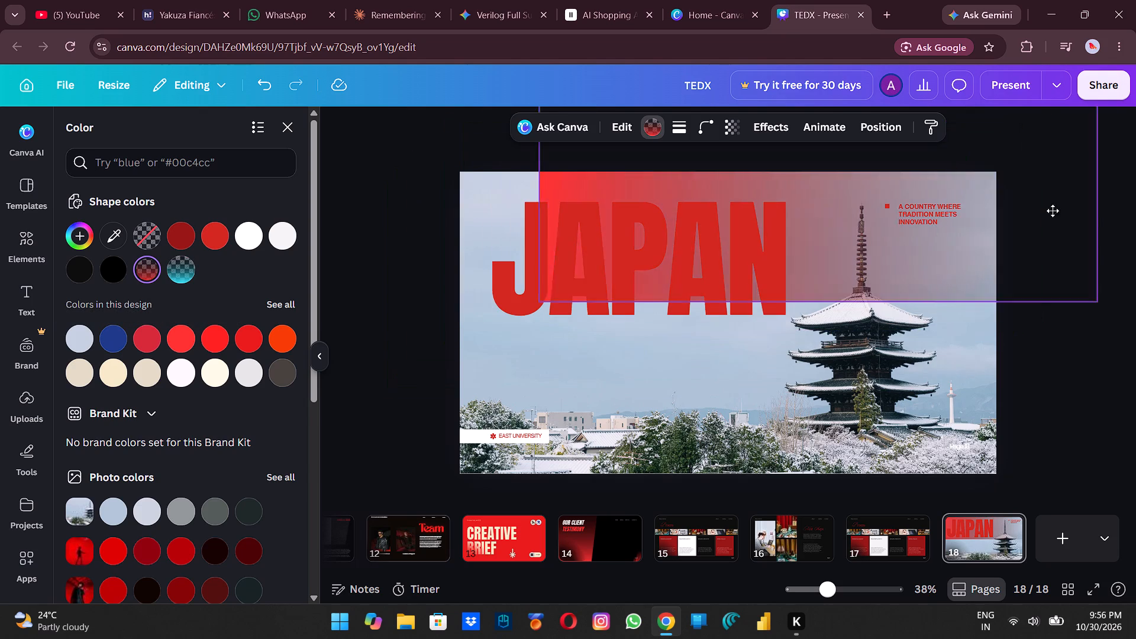
drag(1053, 211, 914, 137)
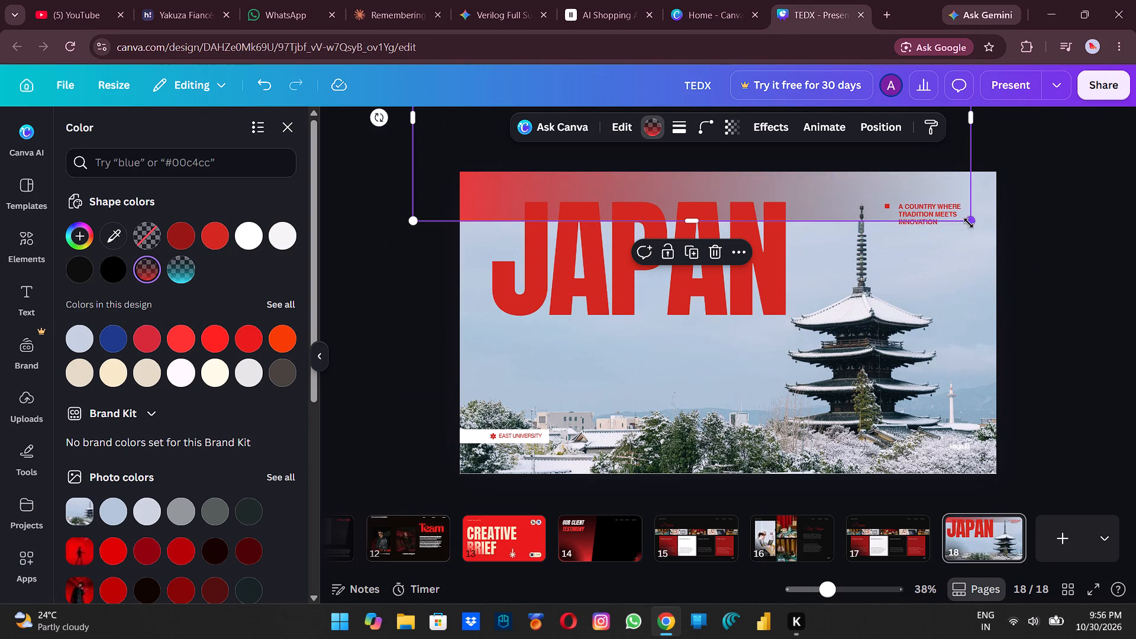
drag(974, 223, 1124, 224)
click(1123, 312)
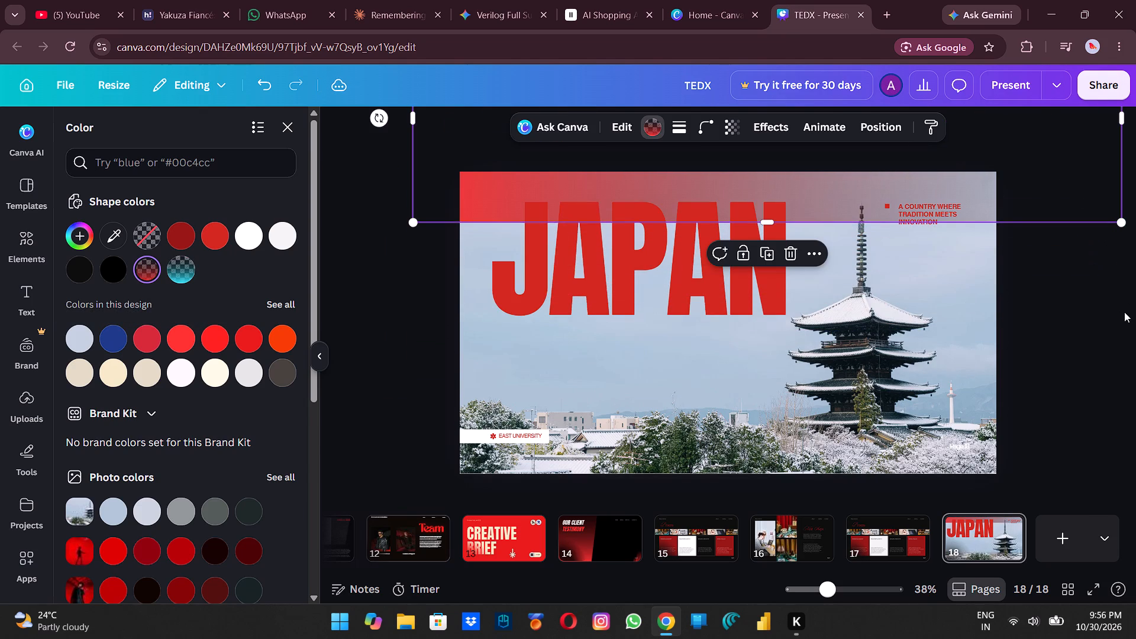
Lower the Transparency value of the red gradient overlay on the Japan page to make it fainter.
click(732, 126)
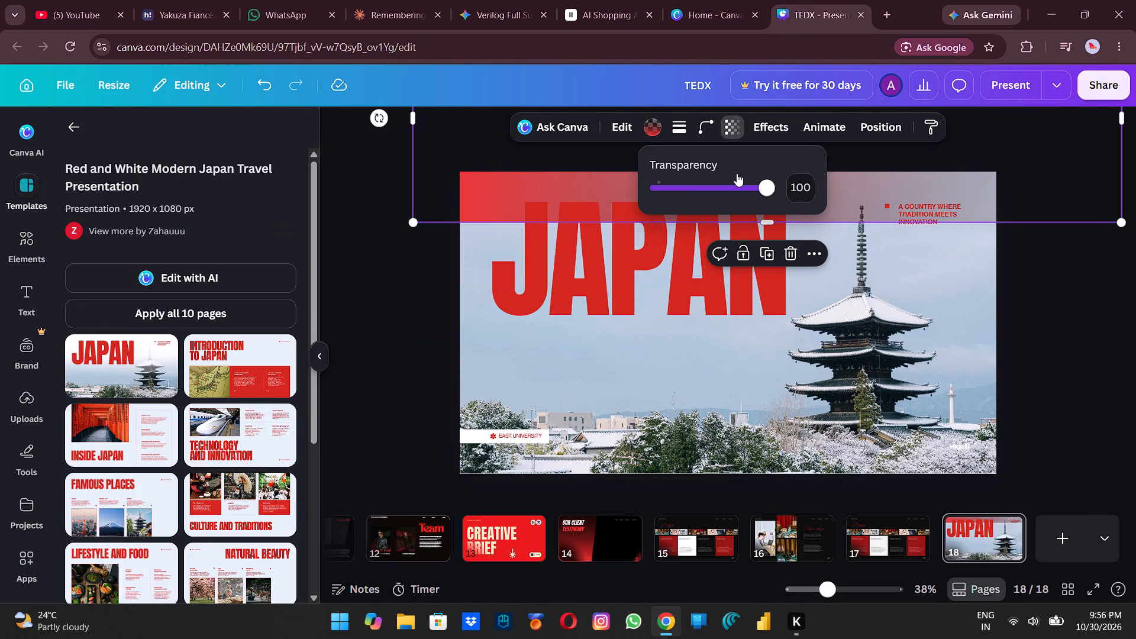
drag(736, 179, 714, 183)
double_click(1022, 337)
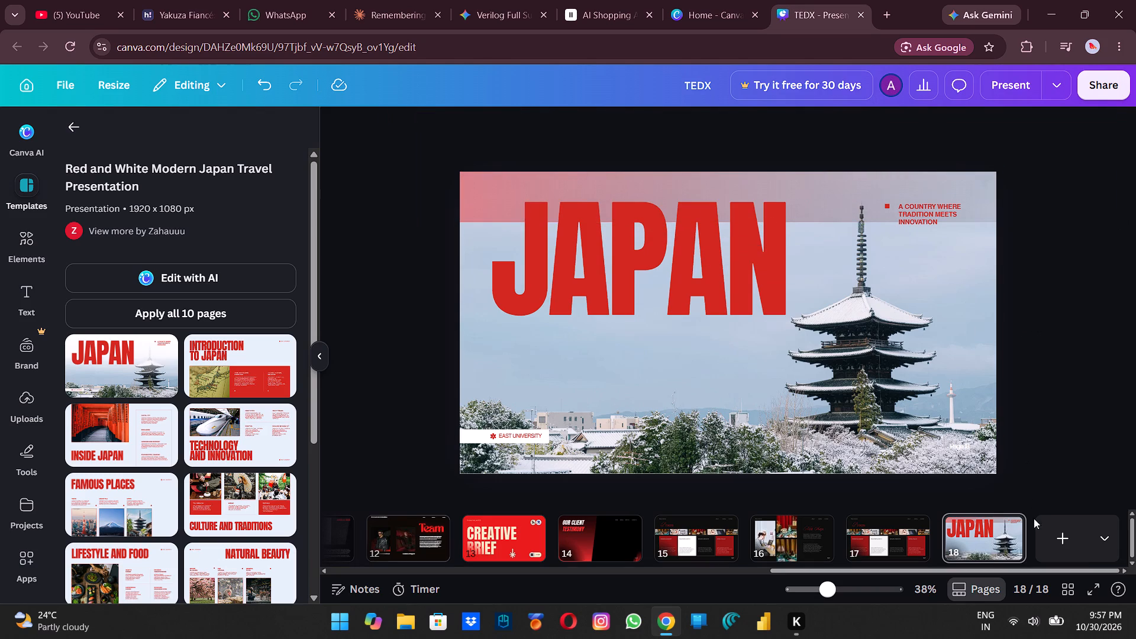
Delete page 17, the dark template page just before the Japan cover page.
key(Delete)
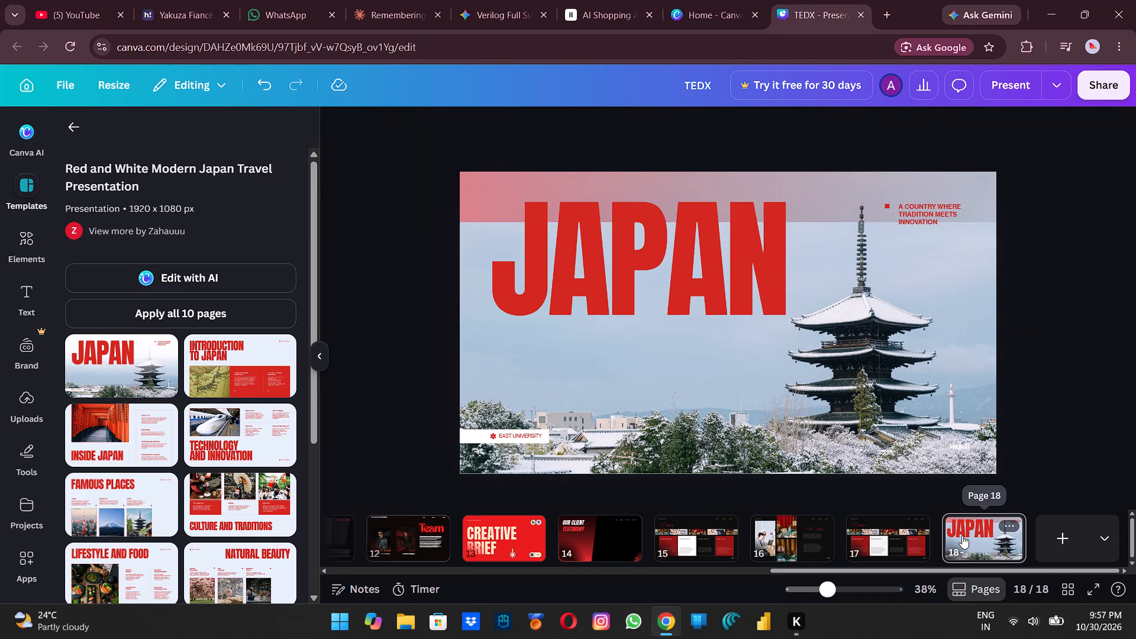
click(873, 531)
key(Delete)
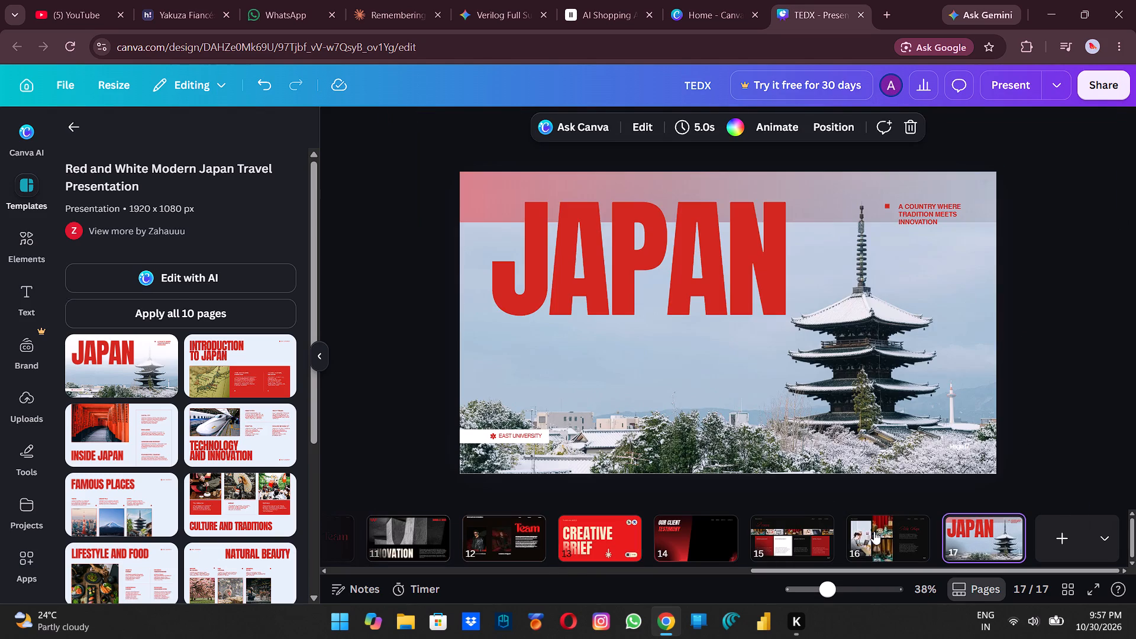
Add a blank page after the Japan cover page and return to the full list of presentation templates.
click(1061, 534)
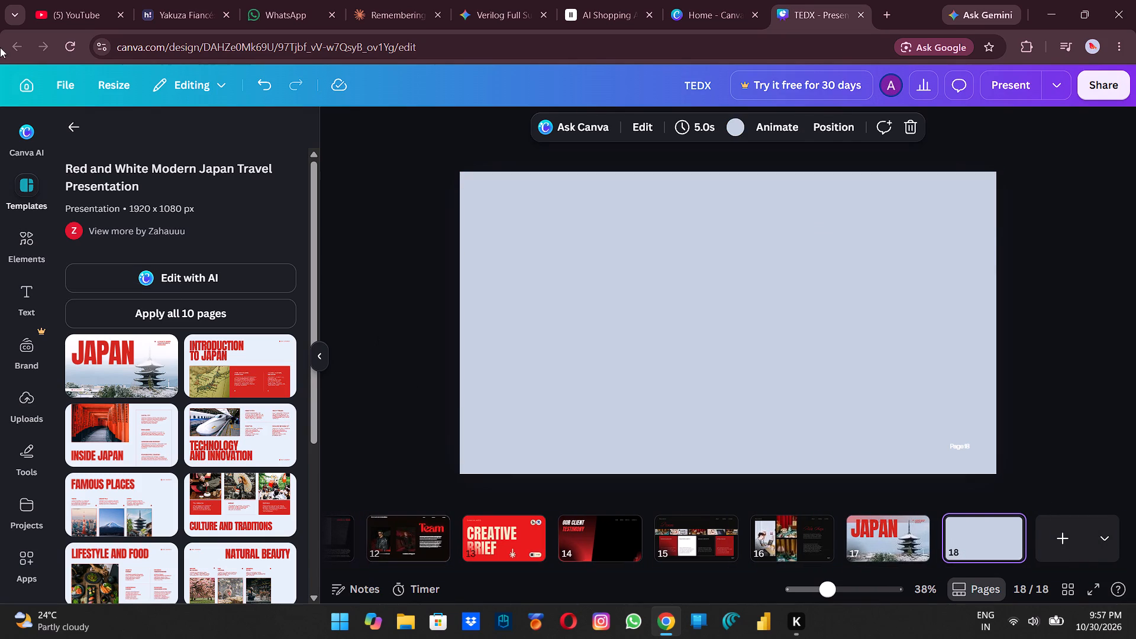
click(76, 120)
Replace the JAPAN title on page 17 with TEDX.
click(867, 524)
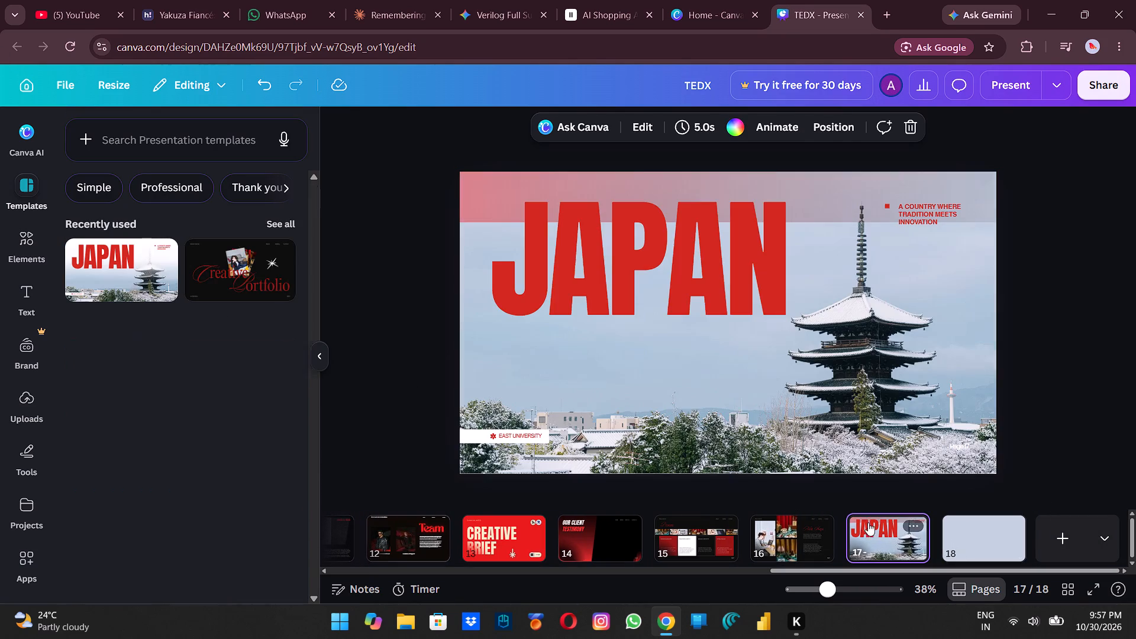
double_click(707, 264)
text(TEDX)
key(Return)
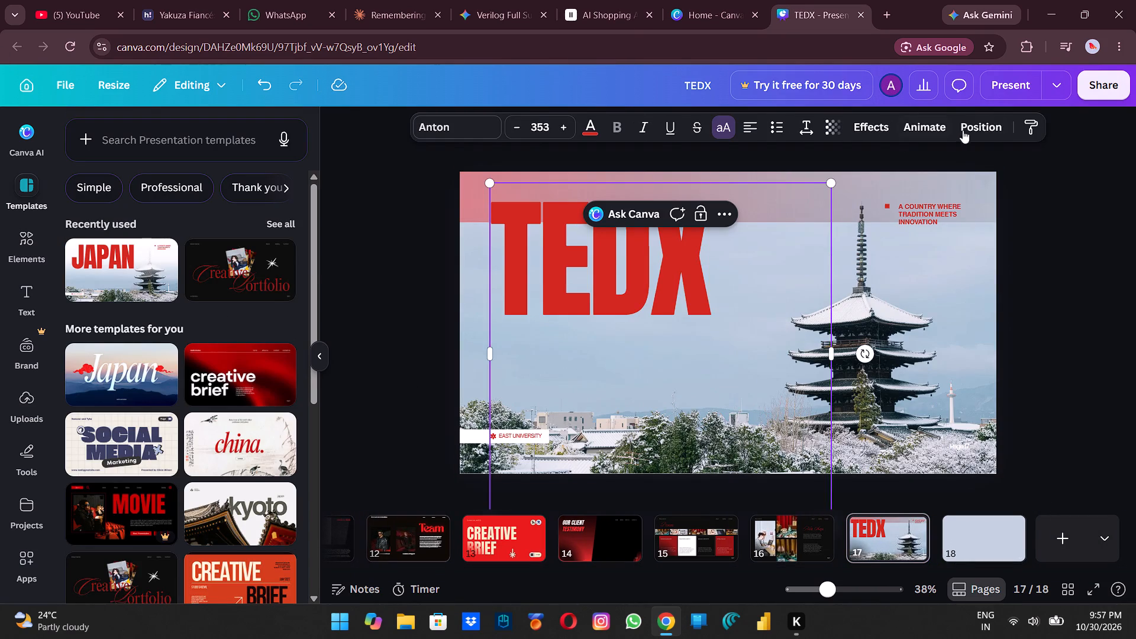
click(1117, 376)
Move the TEDX title down and slightly right so it sits mid-height beside the pagoda, clear of the red overlay.
drag(598, 275, 603, 311)
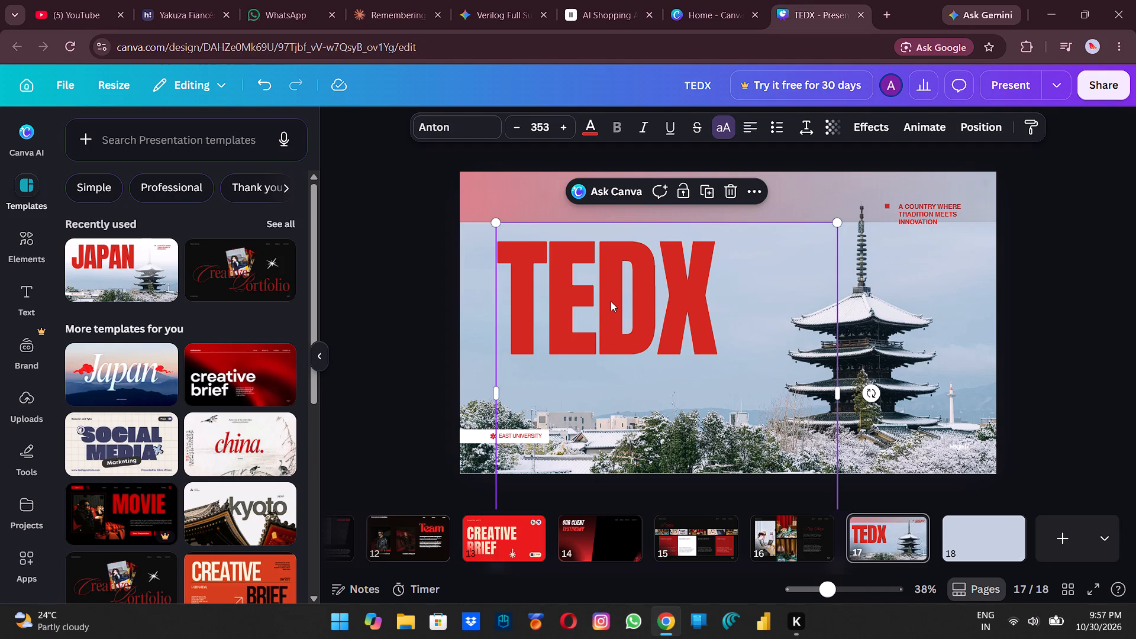
drag(674, 285, 694, 302)
click(1100, 239)
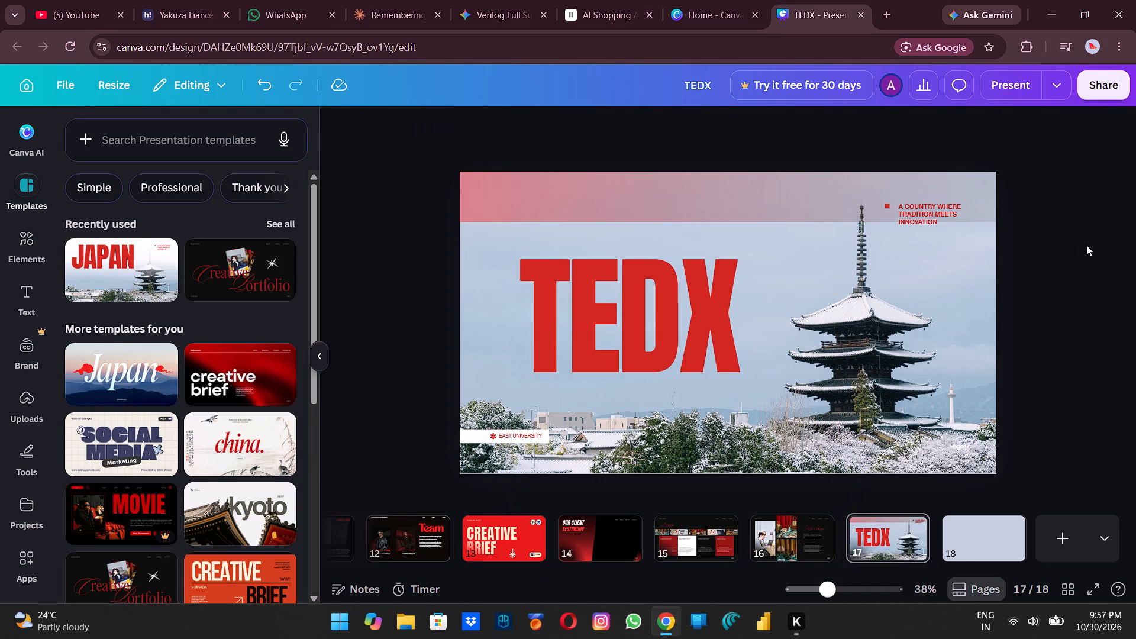
Fill blank page 18 with the "Why choose us?" layout from the Black and Red Gradient Modern Car Dealership Automotive Presentation template.
click(996, 525)
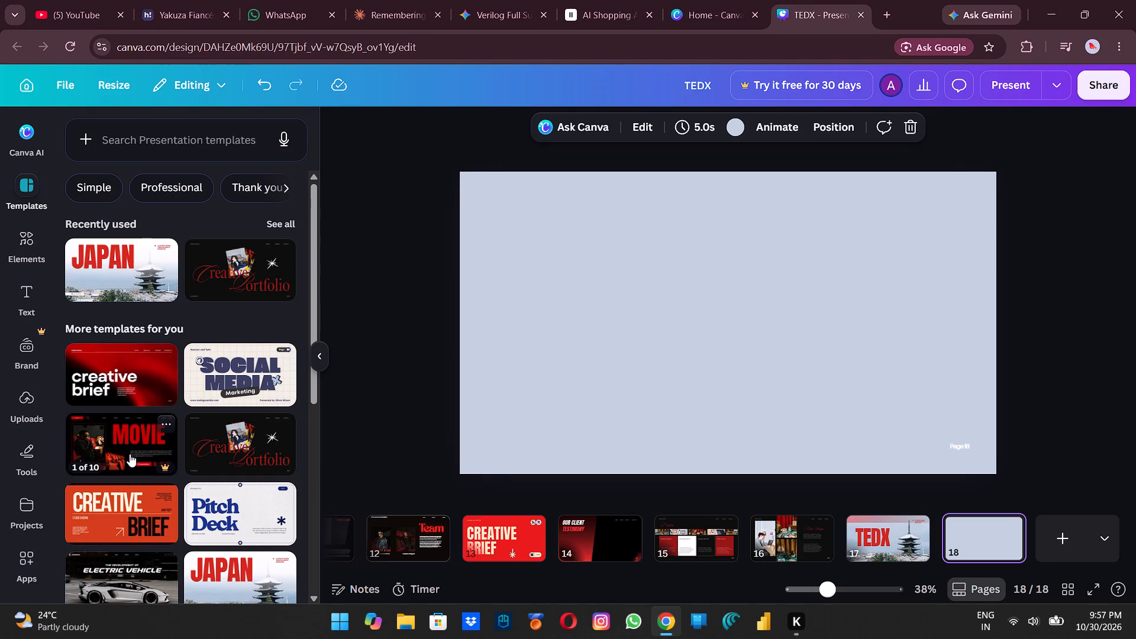
scroll(130, 454, down, 3)
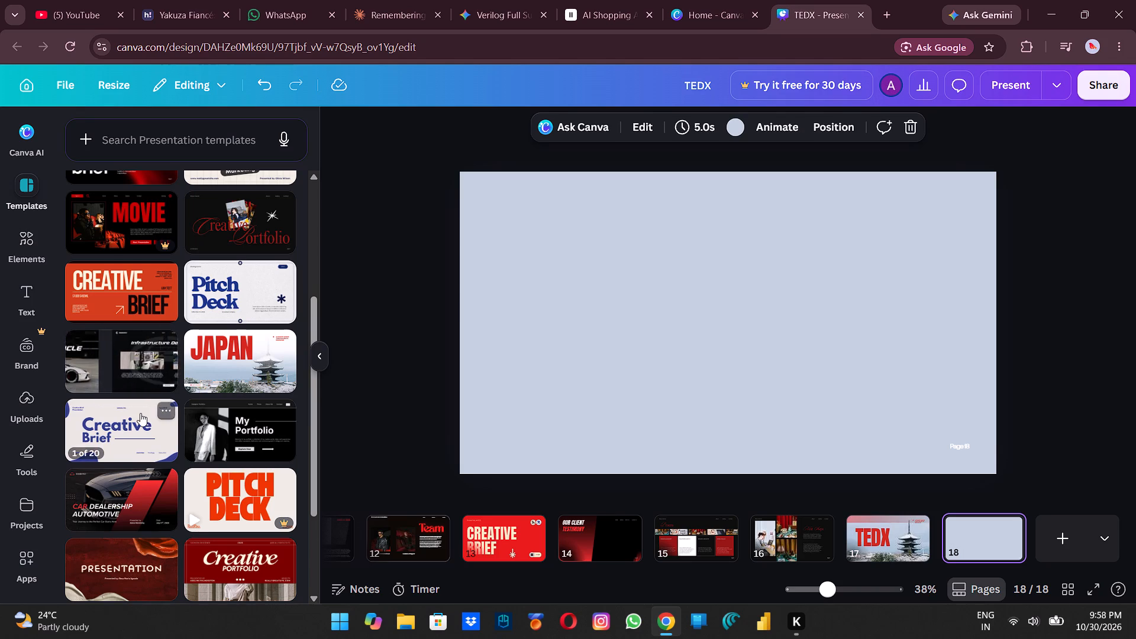
scroll(140, 413, down, 3)
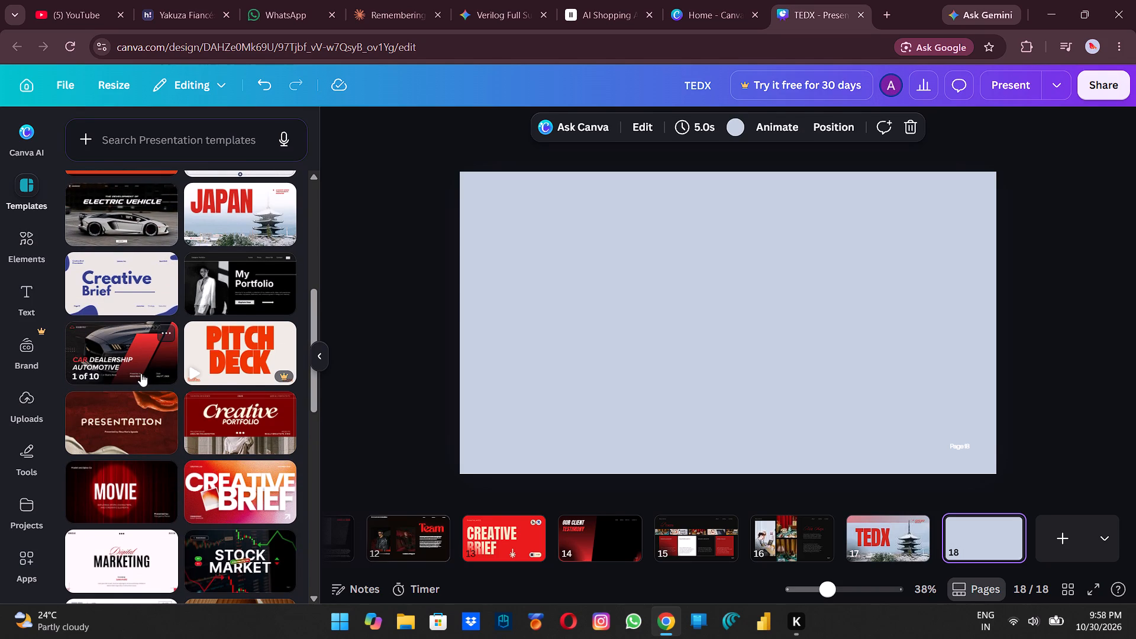
click(141, 373)
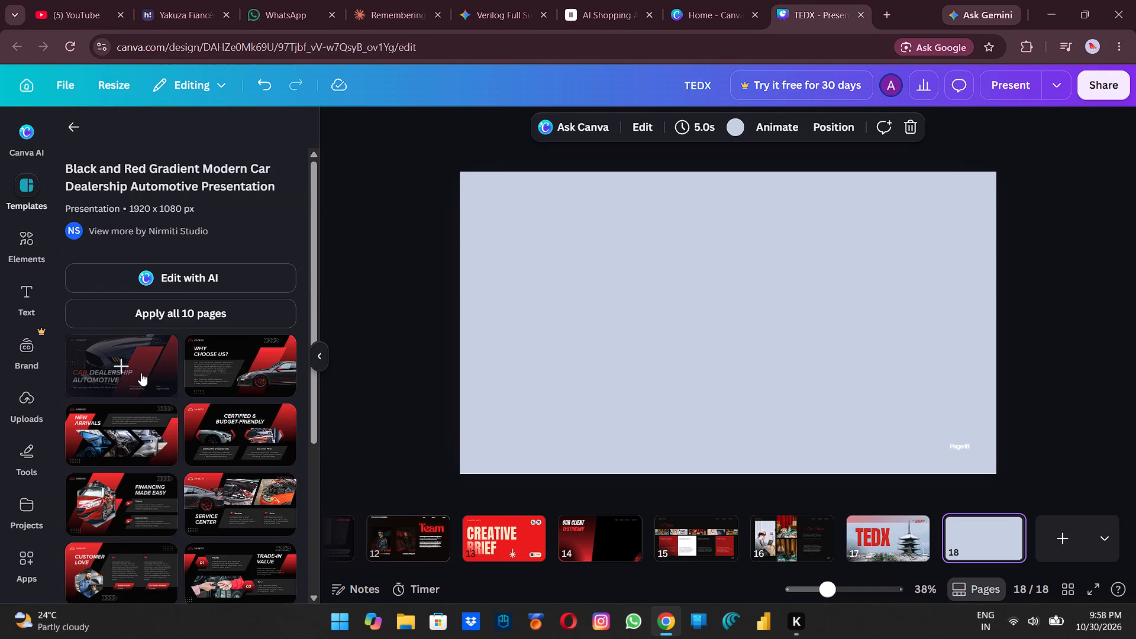
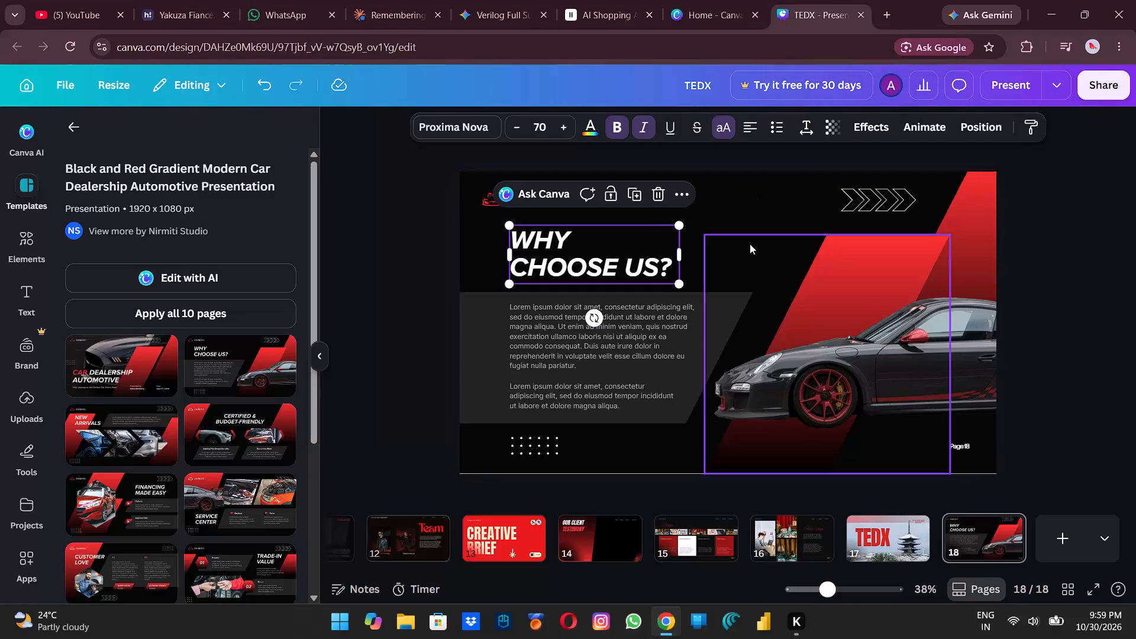
Reduce the font size of the upper body paragraph under "Why choose us?" on page 18 to 17.
click(646, 344)
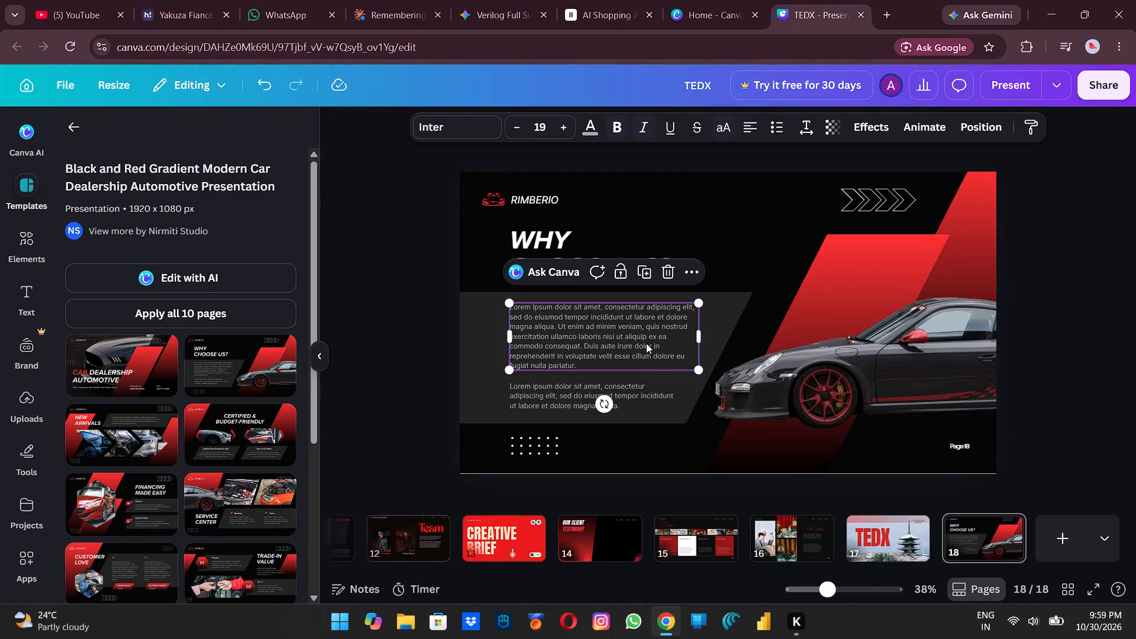
double_click(512, 128)
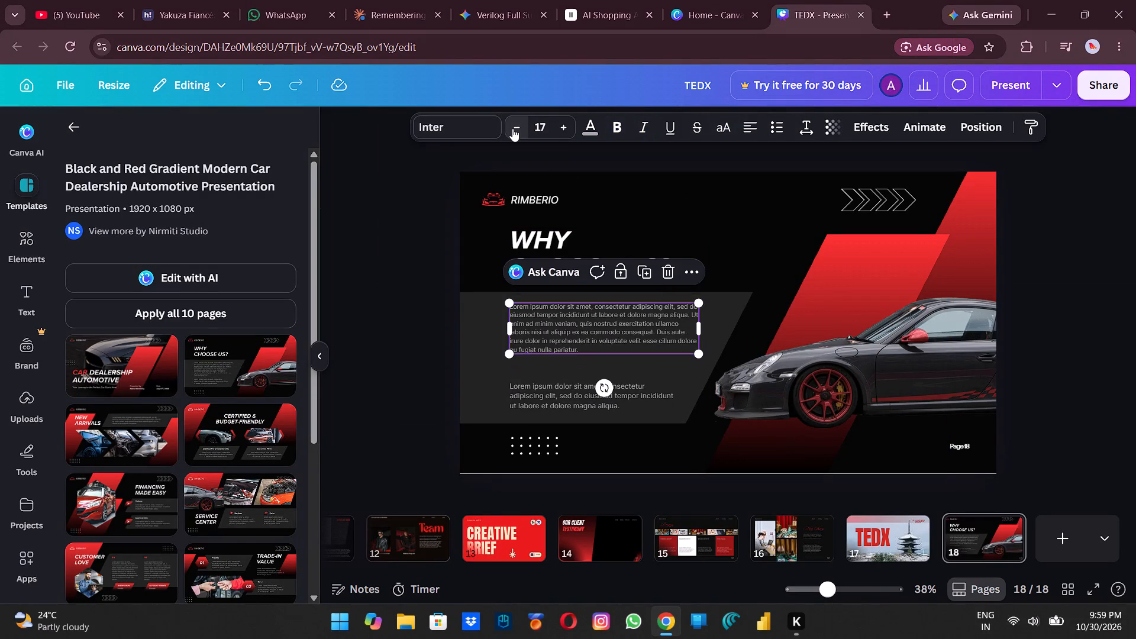
click(1081, 359)
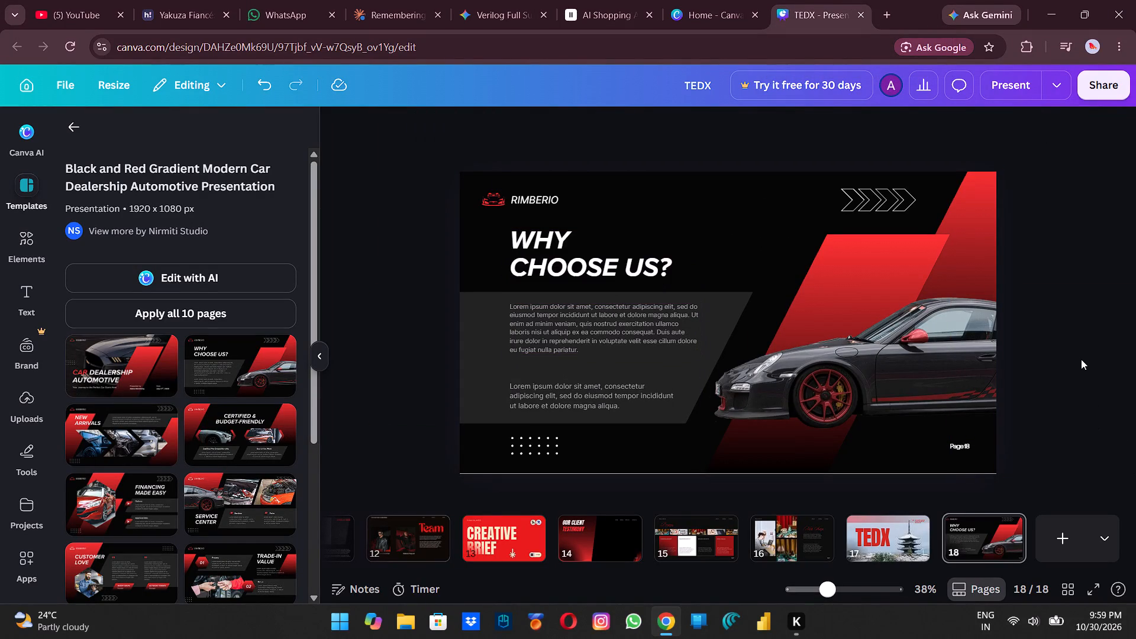
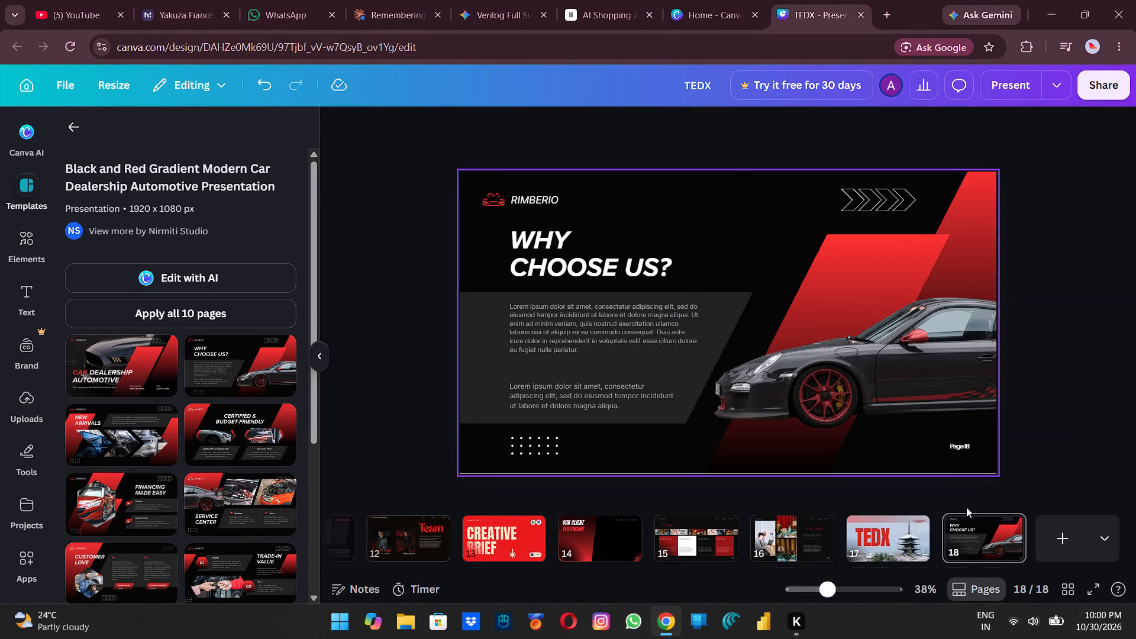
Delete the small white body paragraph from the black middle panel of the "MISSION" page, page 9.
click(795, 536)
drag(822, 586, 818, 596)
drag(764, 568, 737, 570)
click(827, 524)
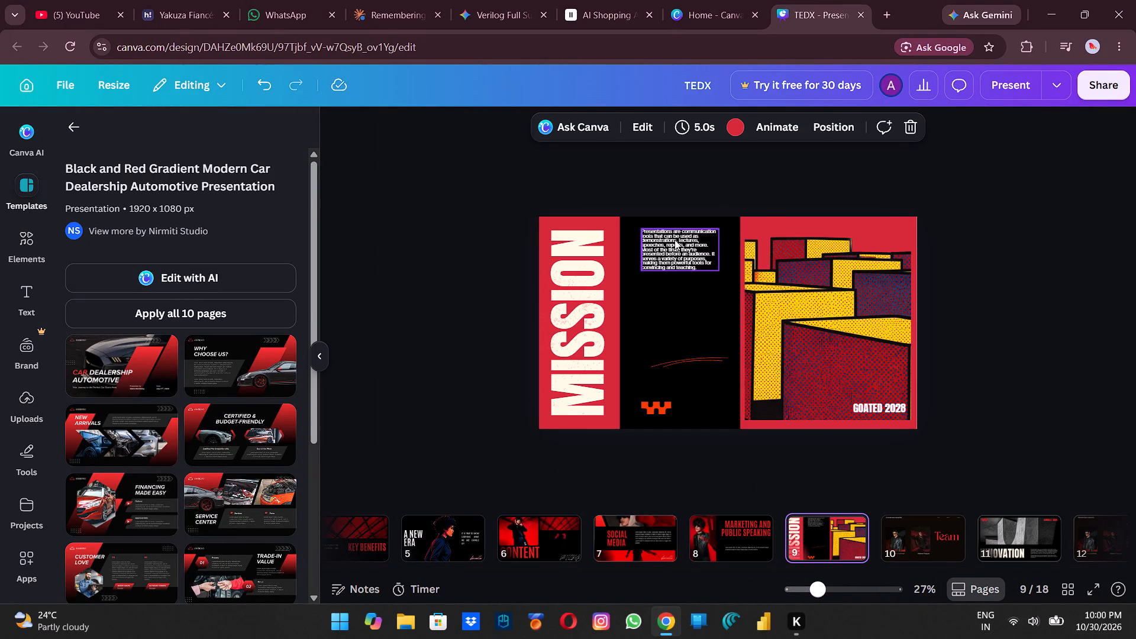
click(670, 228)
click(745, 199)
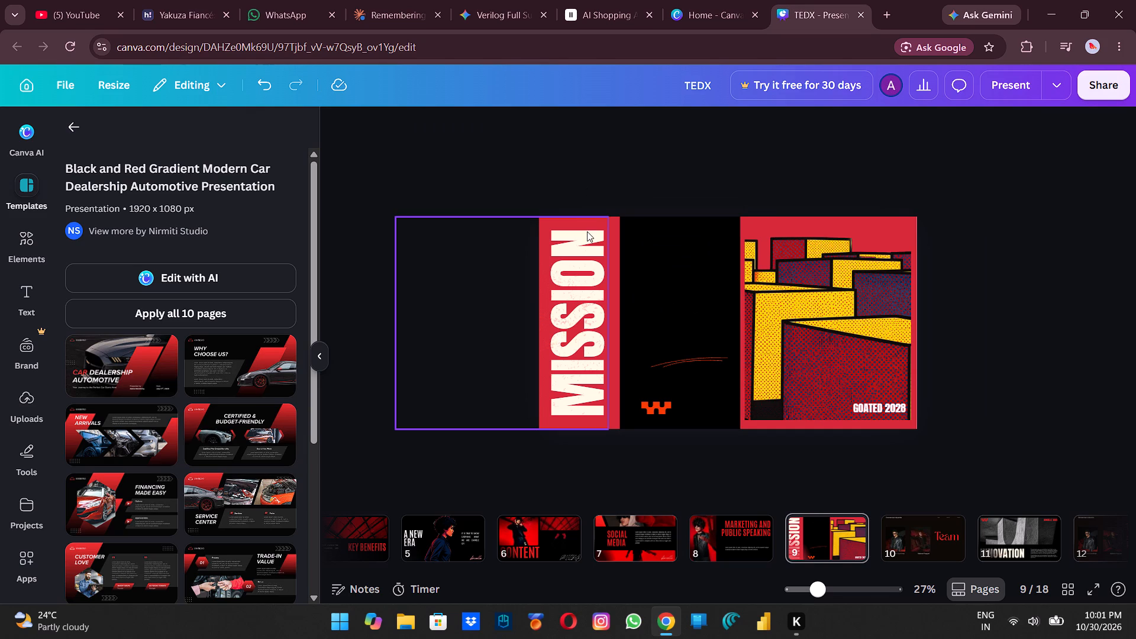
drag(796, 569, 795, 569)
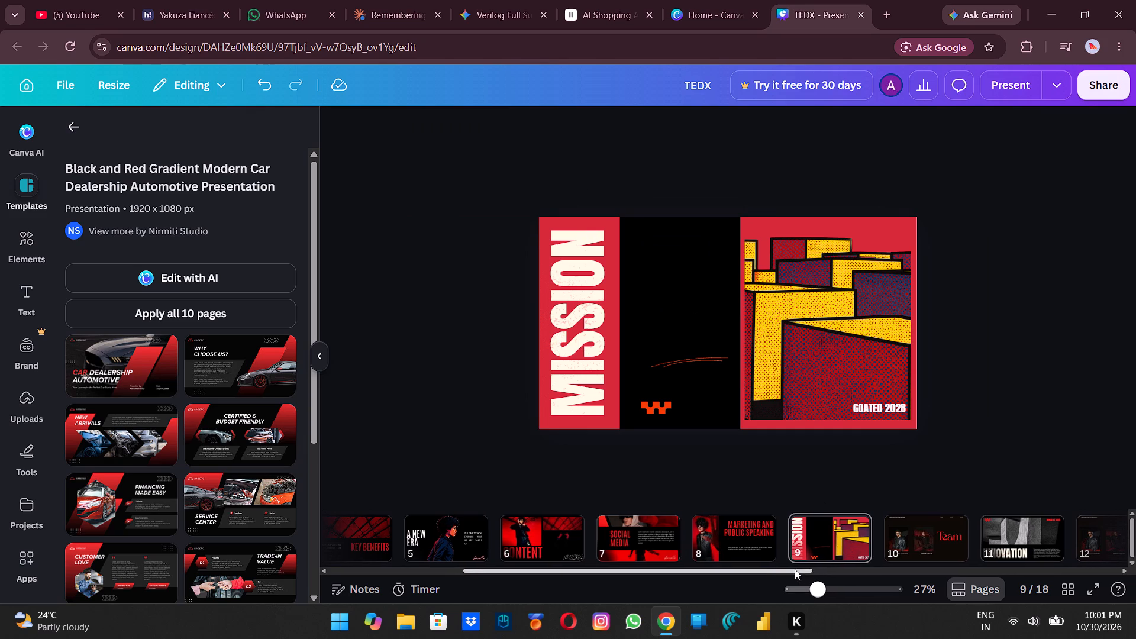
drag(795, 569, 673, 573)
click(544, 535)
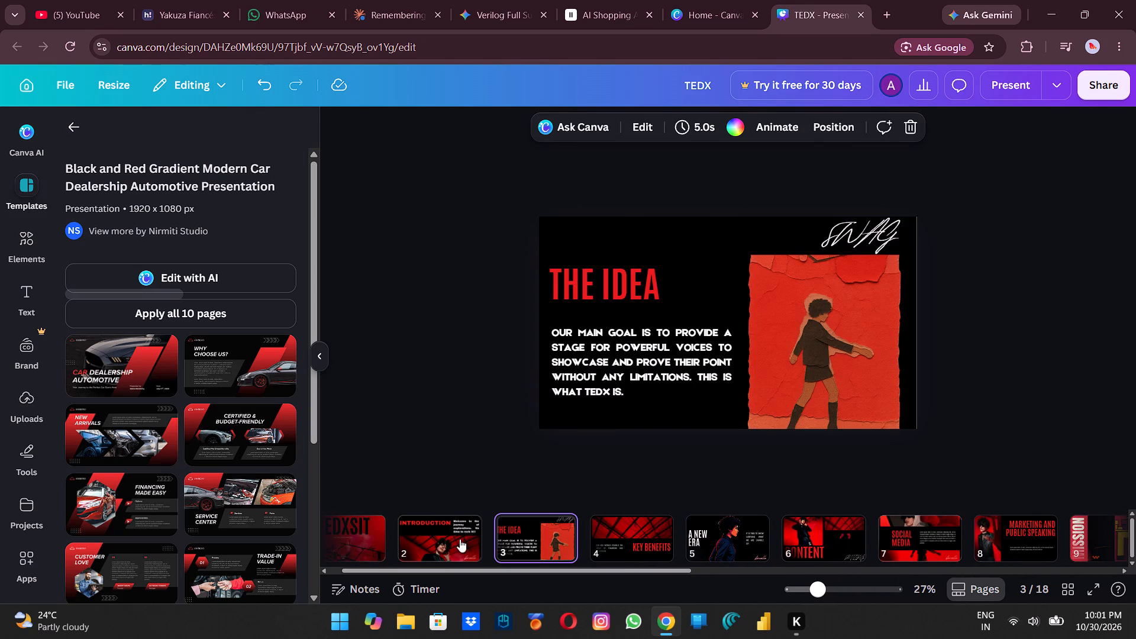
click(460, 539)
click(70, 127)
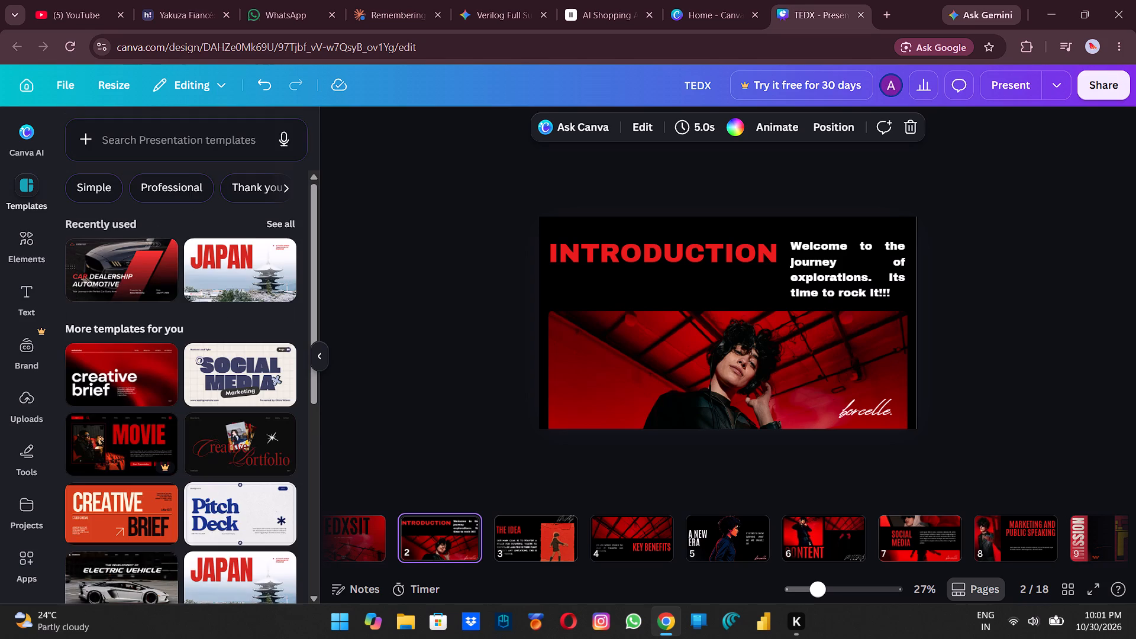
Reopen the TEDX presentation from the Canva home page and close the extra home tabs.
click(23, 91)
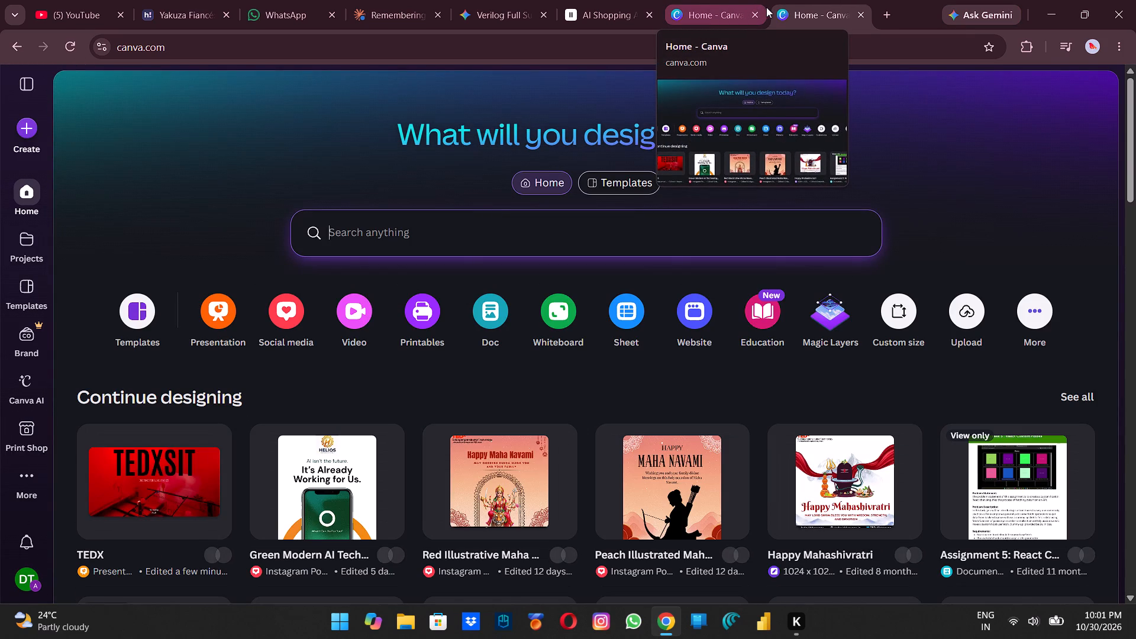
click(736, 11)
click(800, 9)
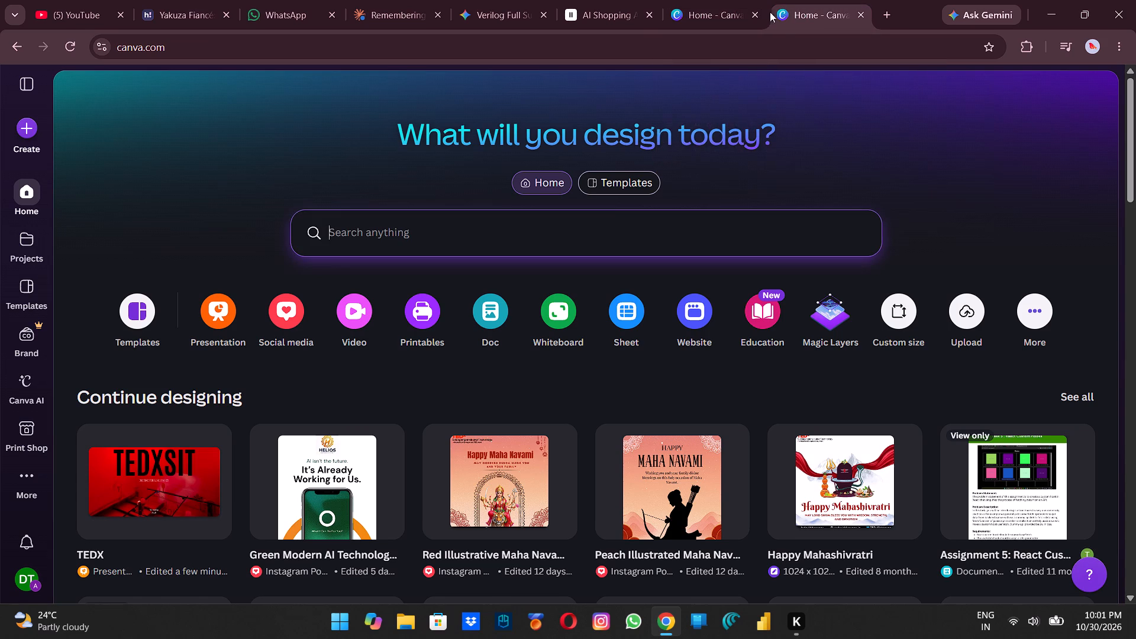
click(756, 12)
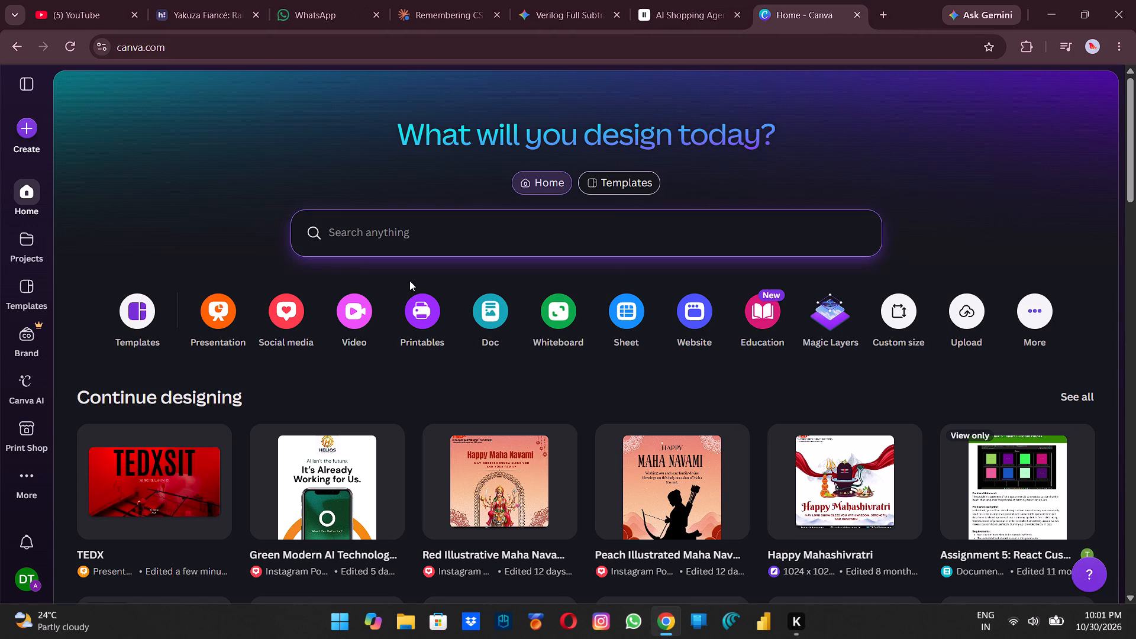
click(132, 492)
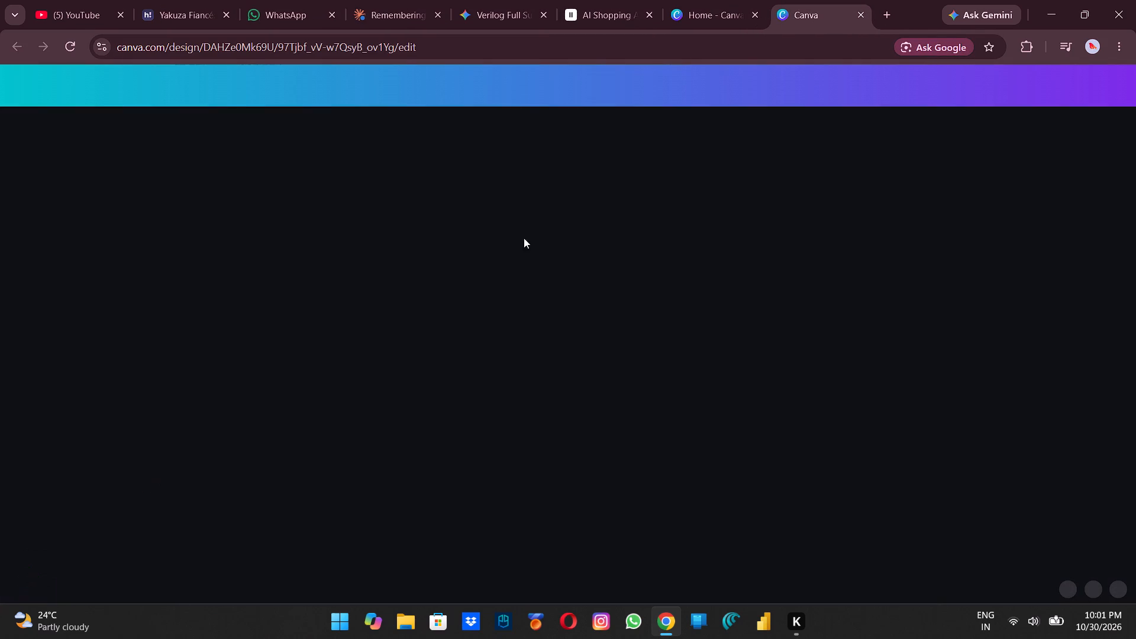
click(698, 13)
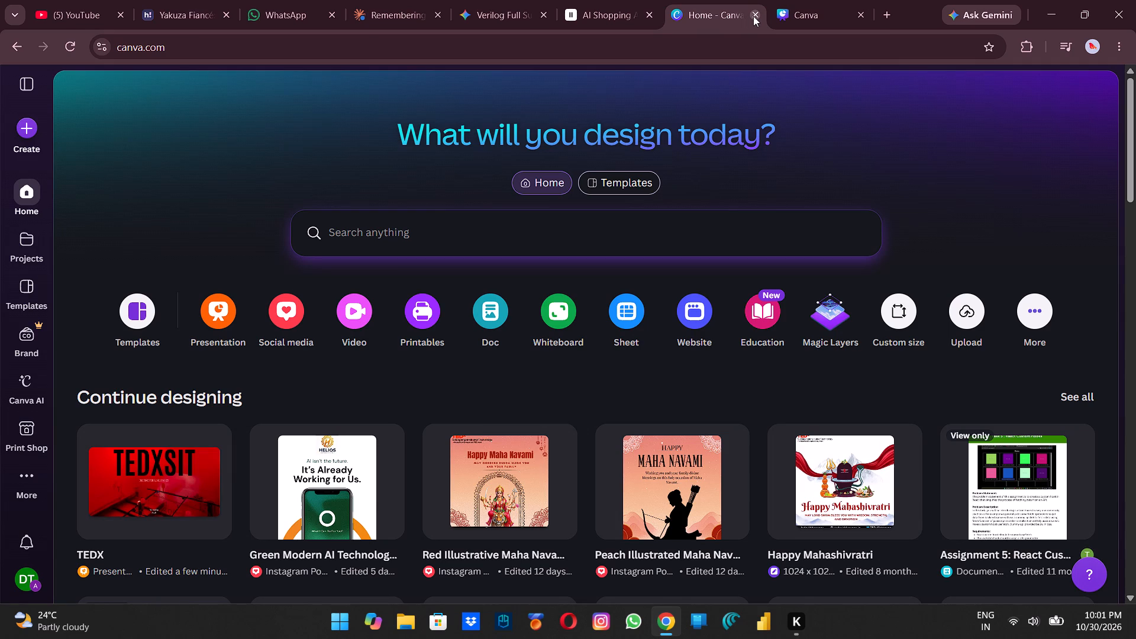
click(753, 16)
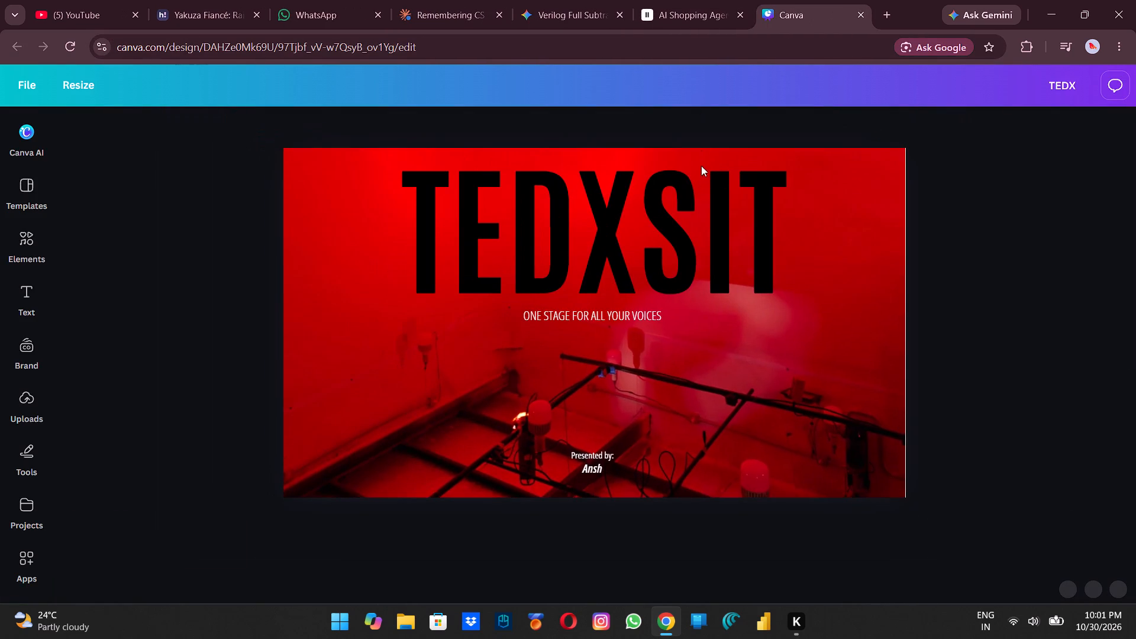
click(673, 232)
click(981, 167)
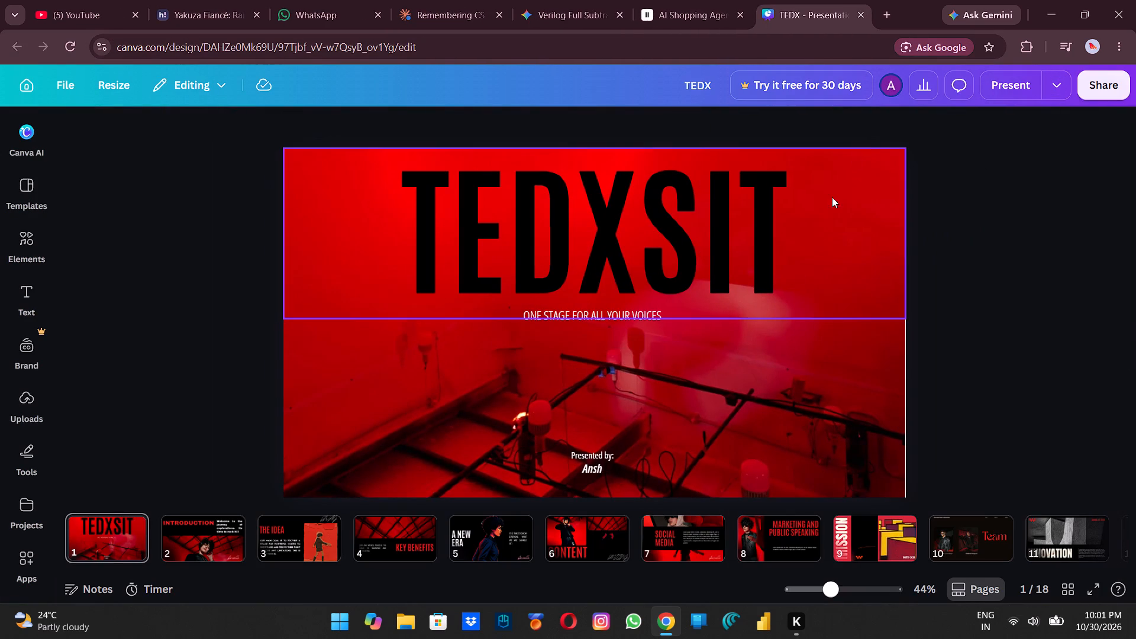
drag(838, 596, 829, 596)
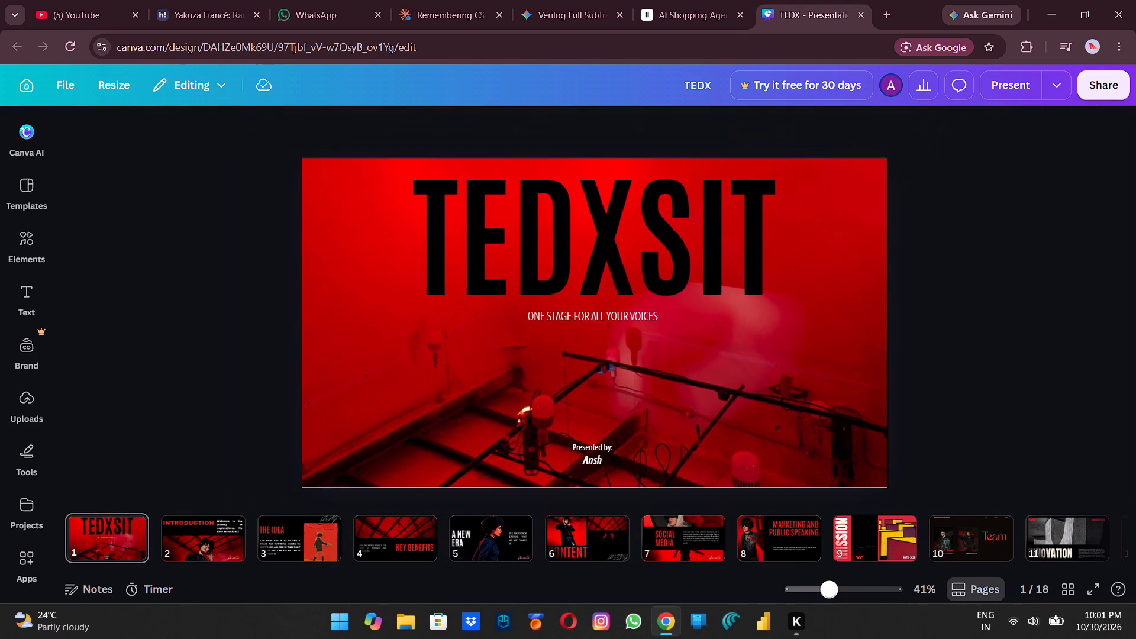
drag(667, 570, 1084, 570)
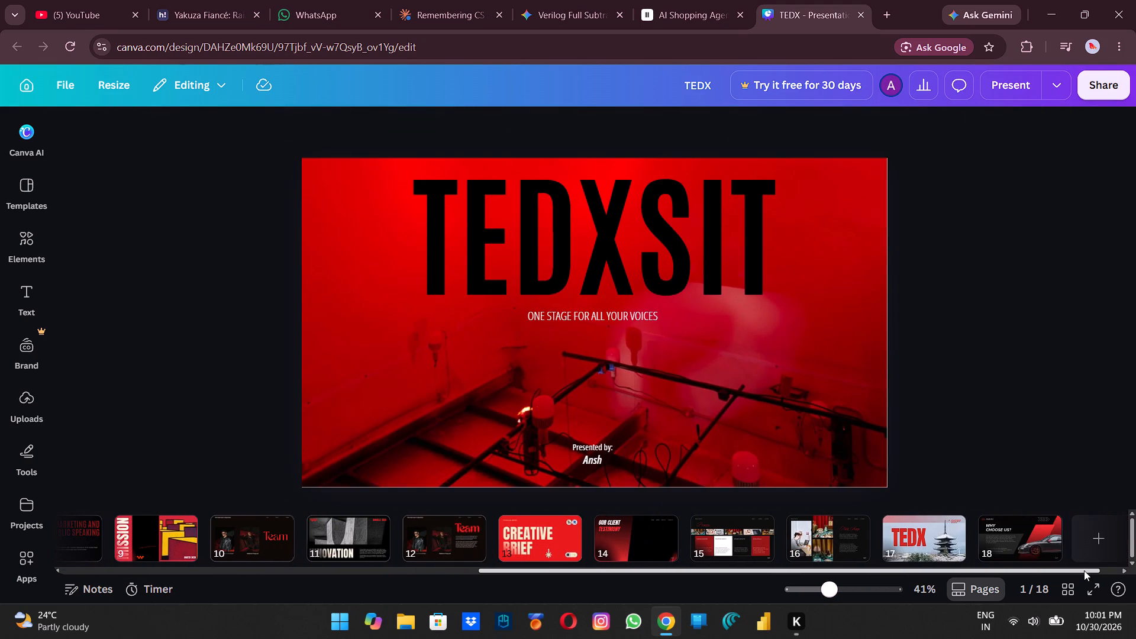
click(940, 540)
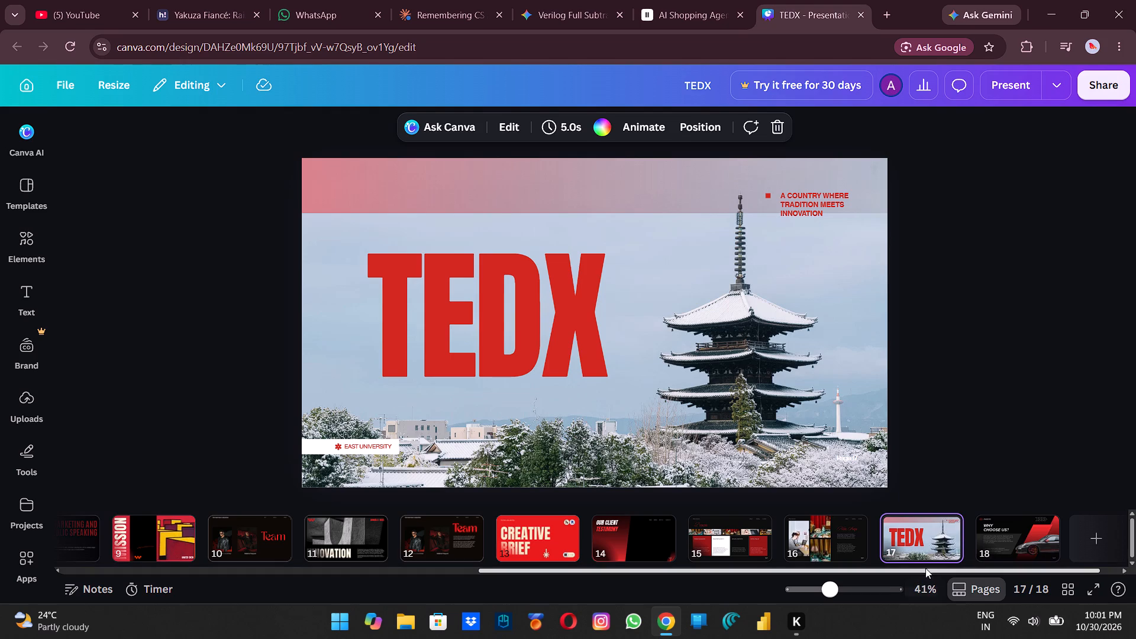
Delete the "KEY BENEFITS" page, page 4, from the presentation.
drag(925, 567, 435, 563)
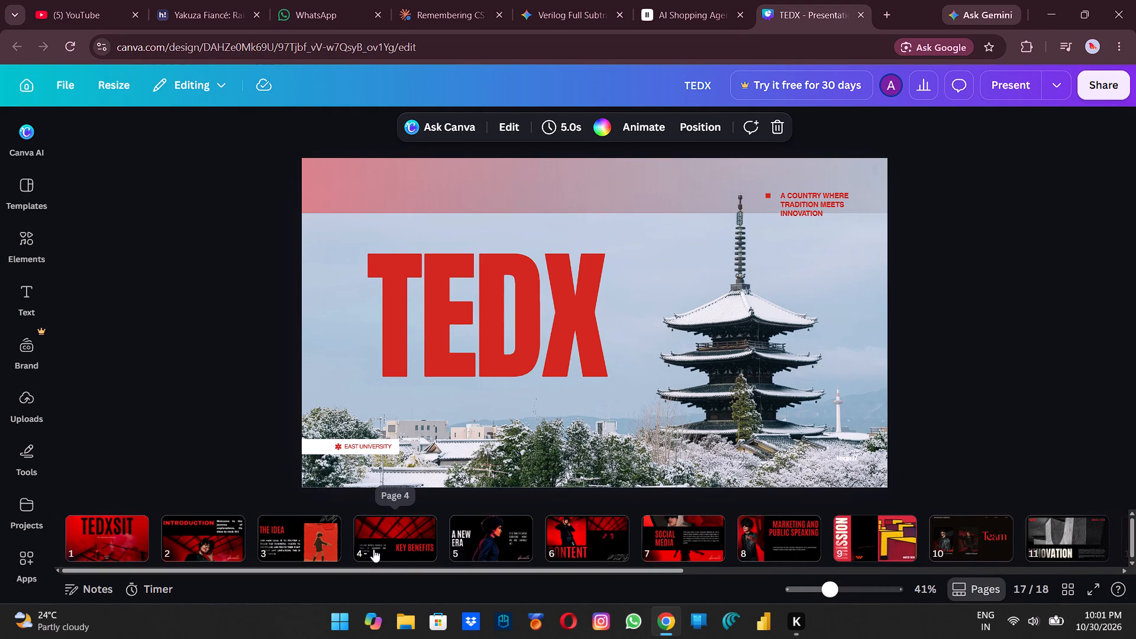
click(369, 547)
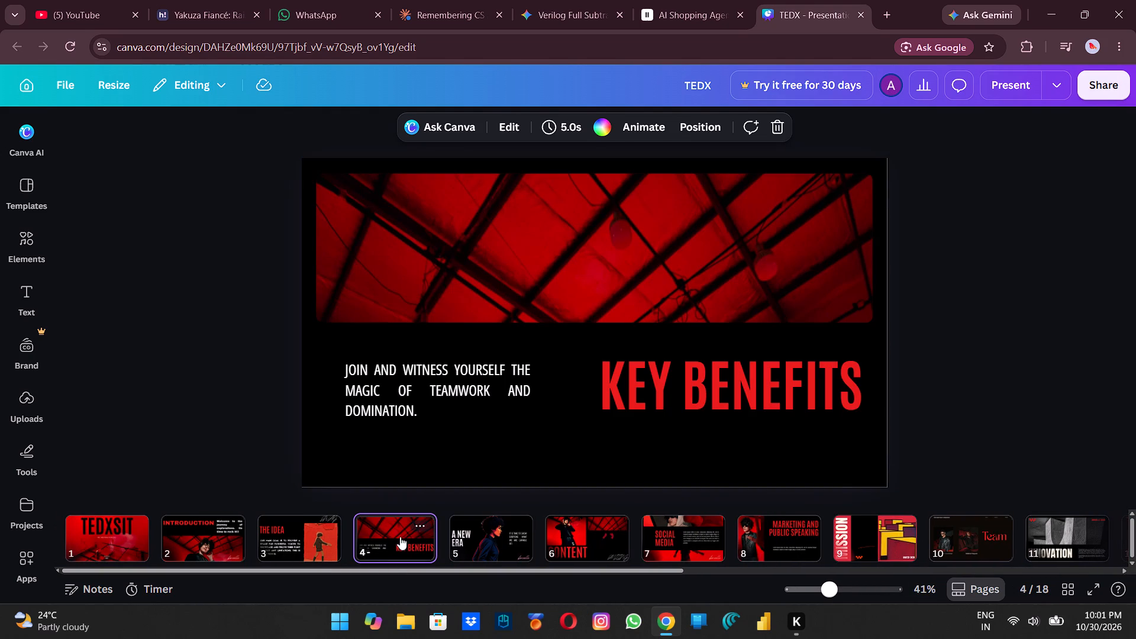
key(Delete)
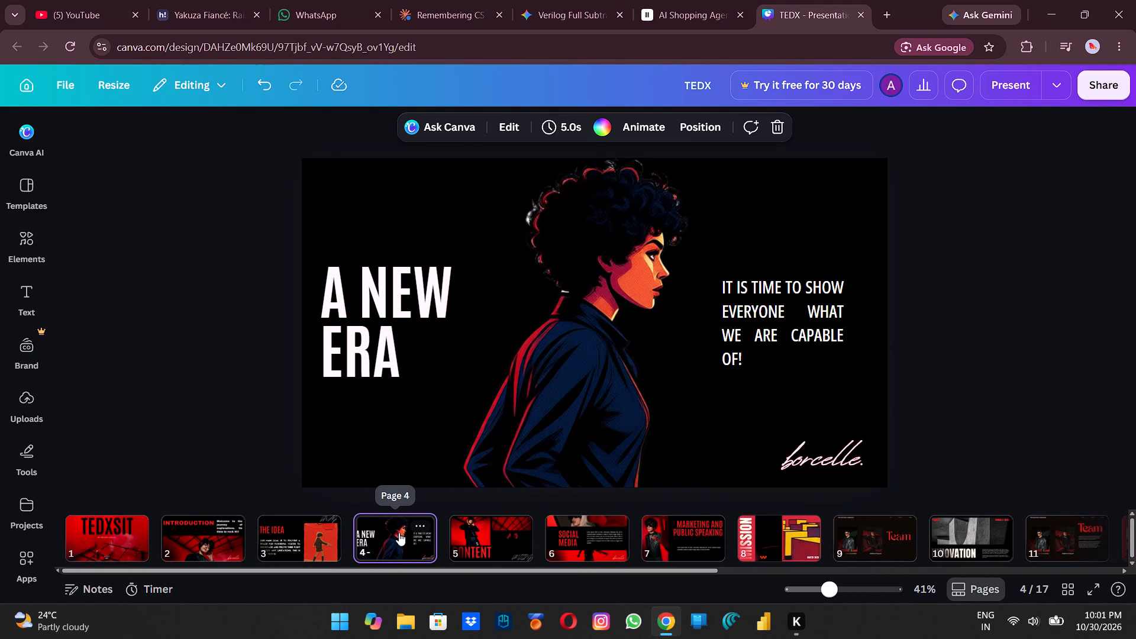
Delete the "Welcome to the journey of explorations" paragraph beside the "INTRODUCTION" heading on page 2.
click(299, 531)
click(213, 534)
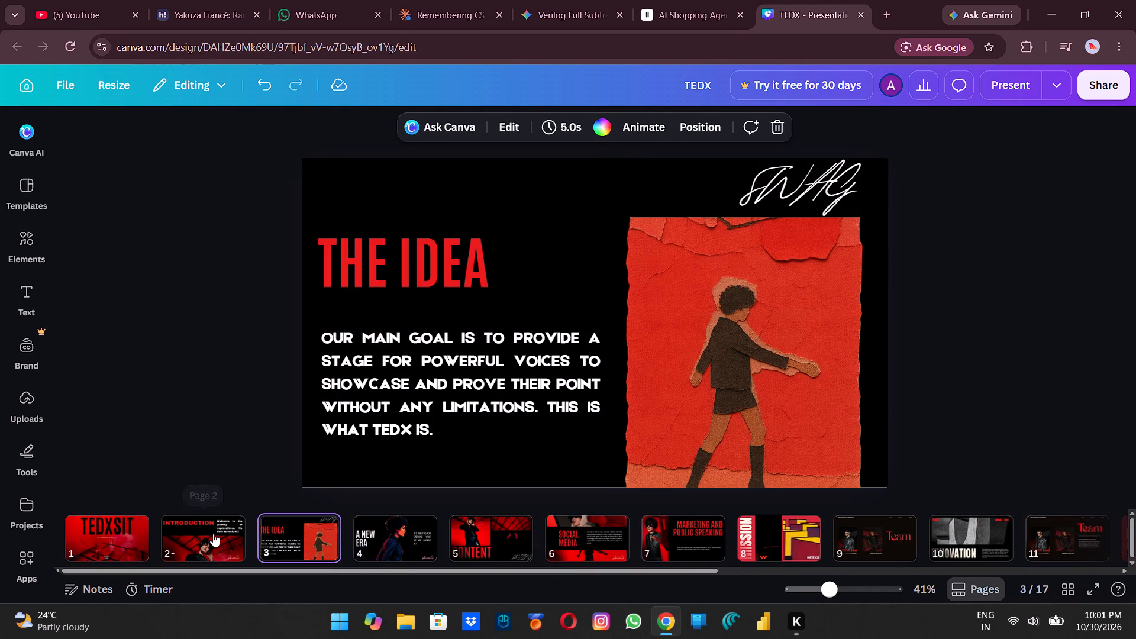
click(765, 246)
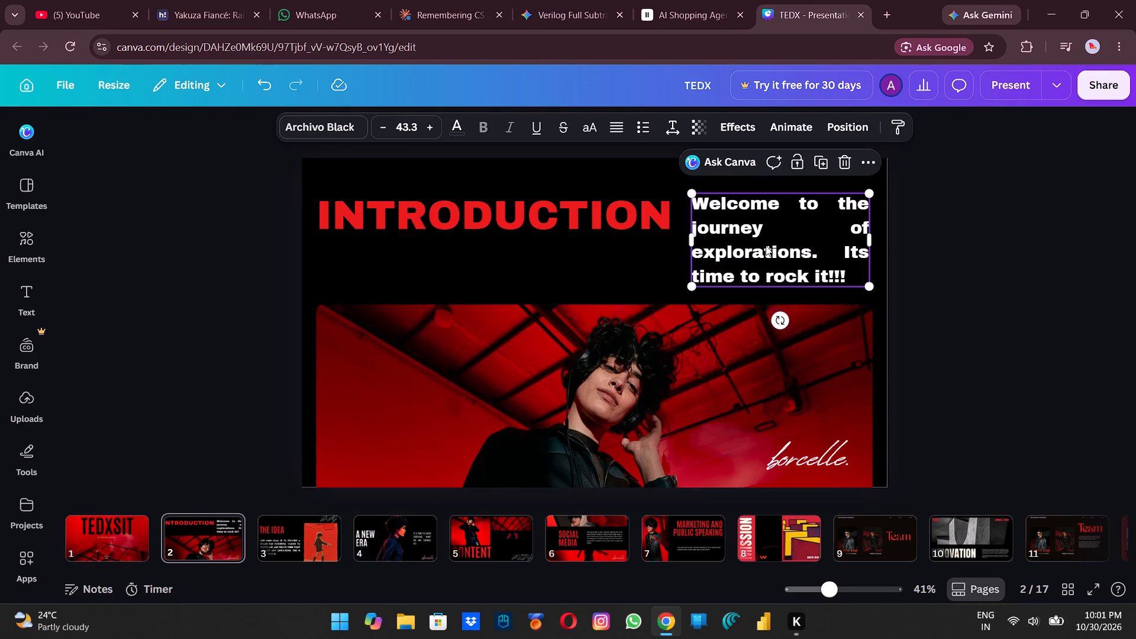
key(Delete)
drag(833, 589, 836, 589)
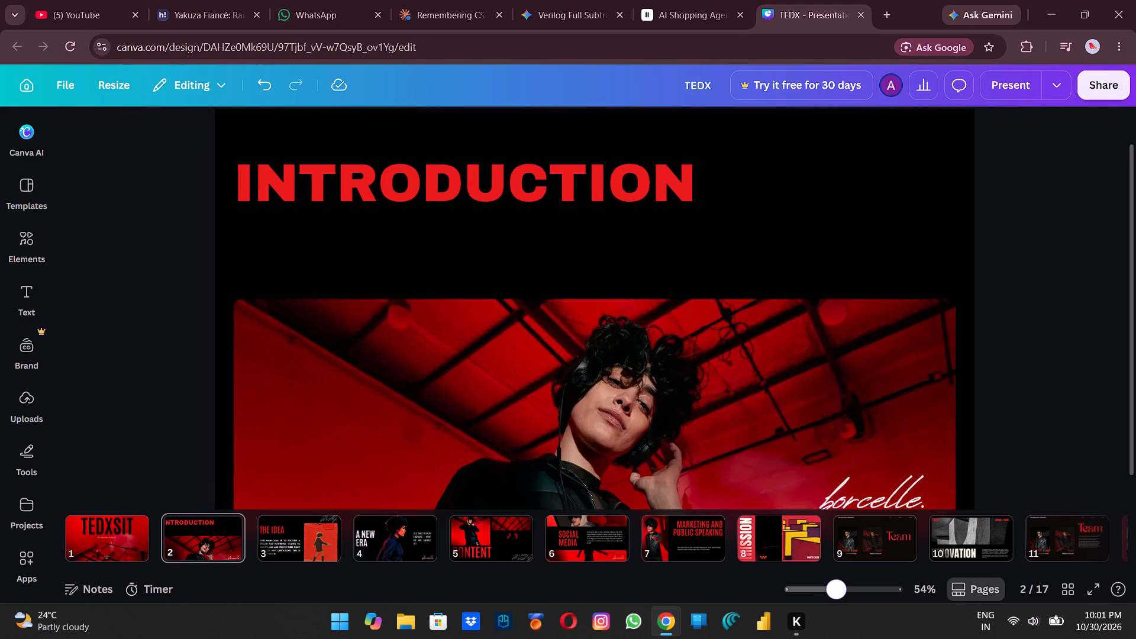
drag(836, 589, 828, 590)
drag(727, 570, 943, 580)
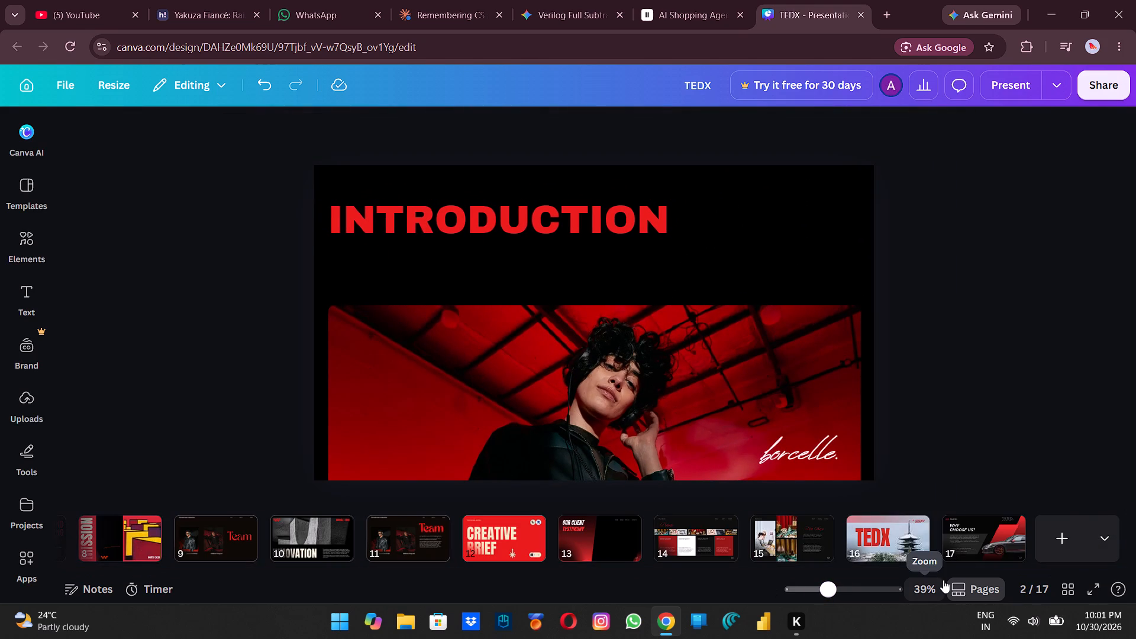
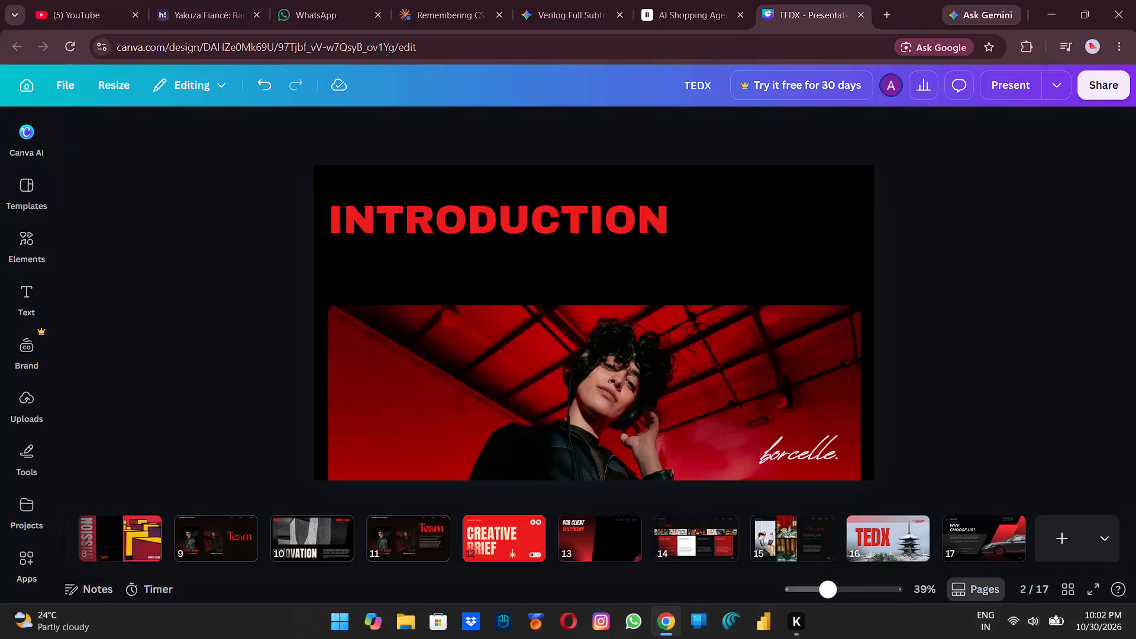
Add a new blank page at the end of the presentation, after page 17.
click(1035, 551)
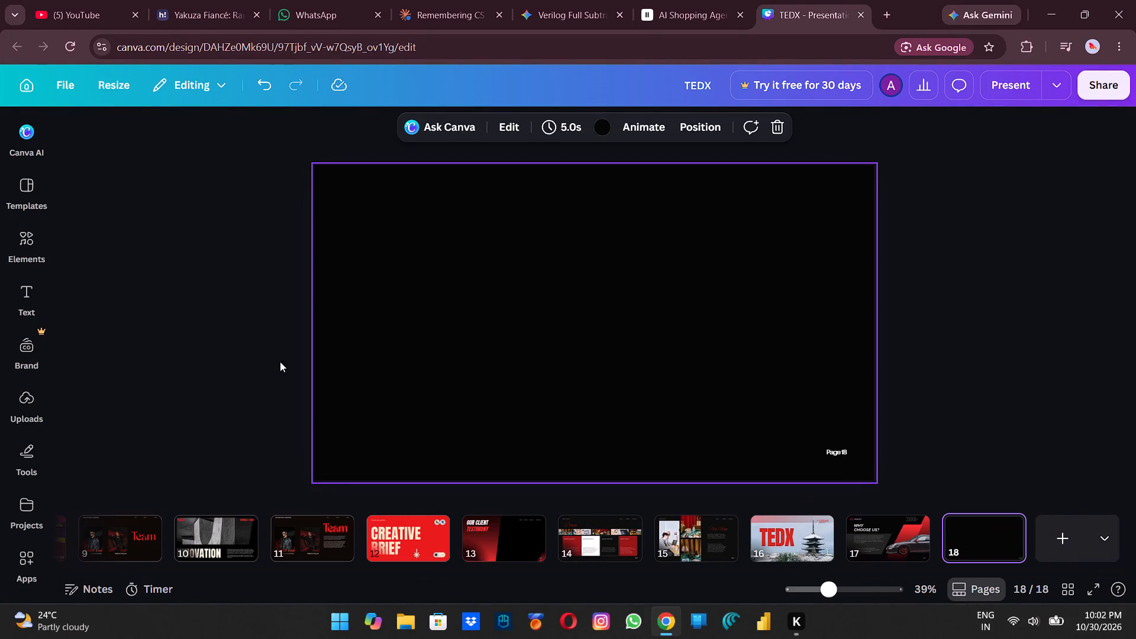
Apply the "PORTO FOLIO." cover from the Black and Gray Minimalist Creative Portfolio Presentation template to the blank page 18.
click(30, 182)
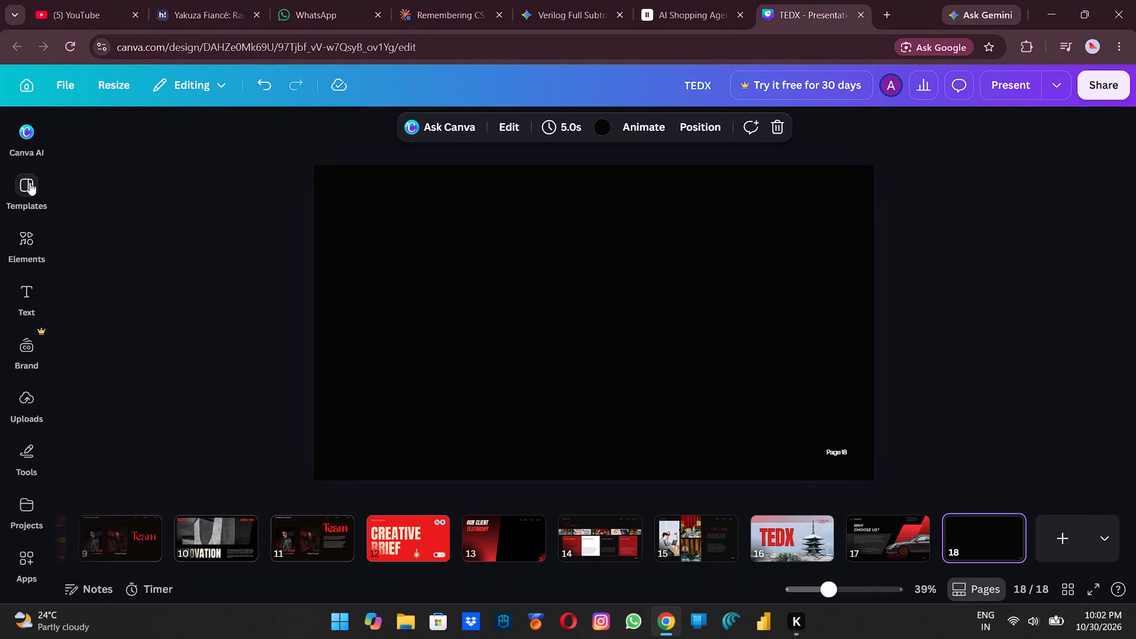
scroll(180, 330, down, 2)
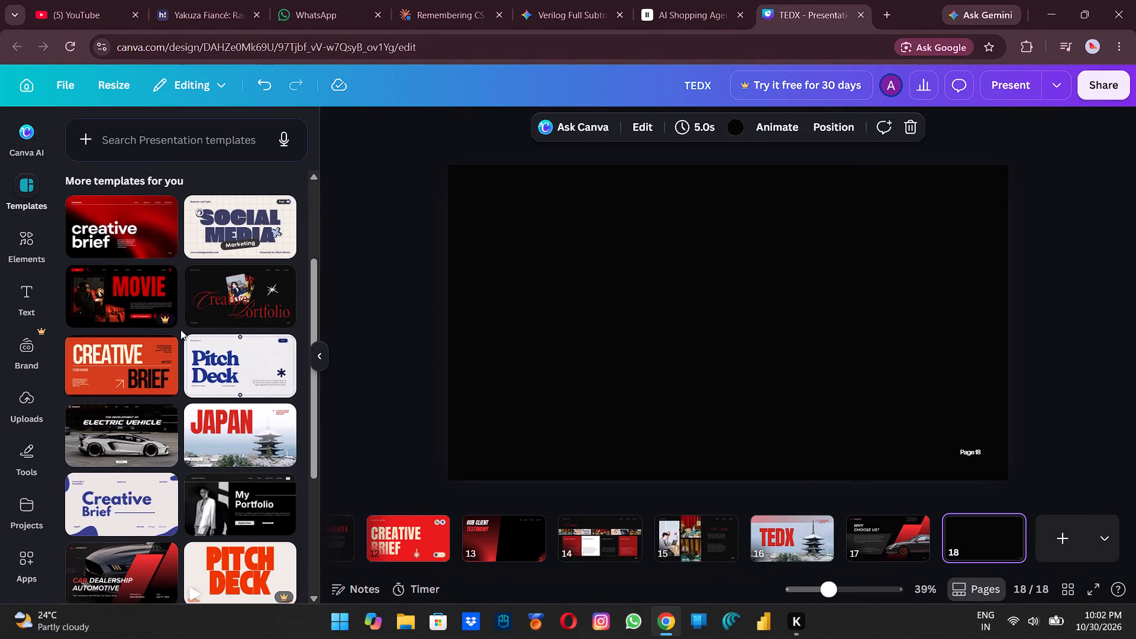
click(248, 303)
click(51, 128)
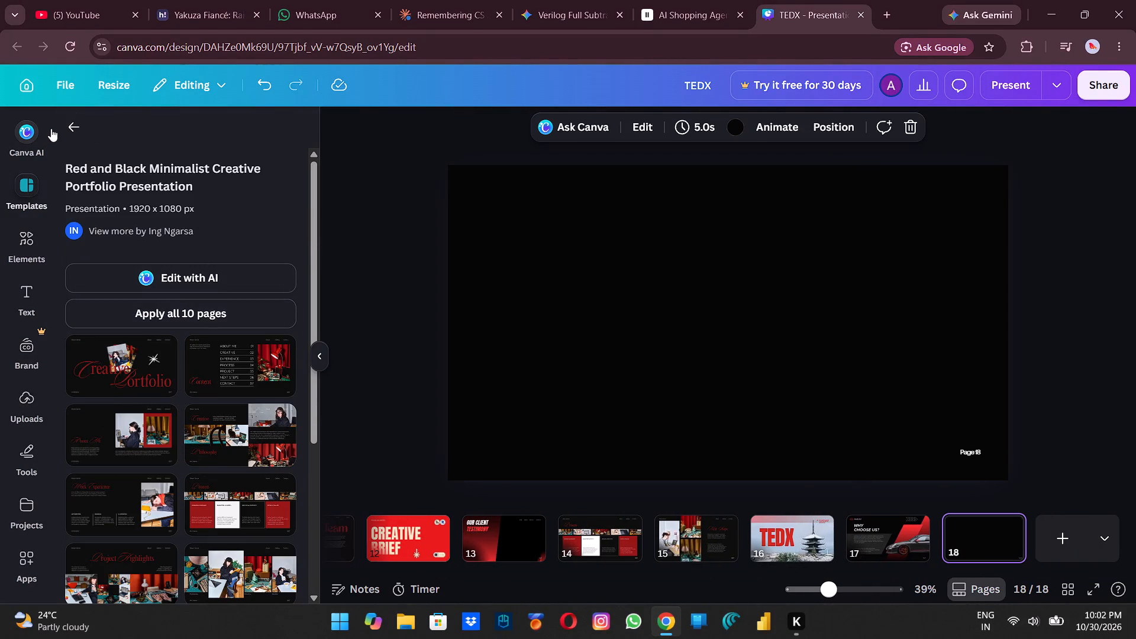
click(41, 179)
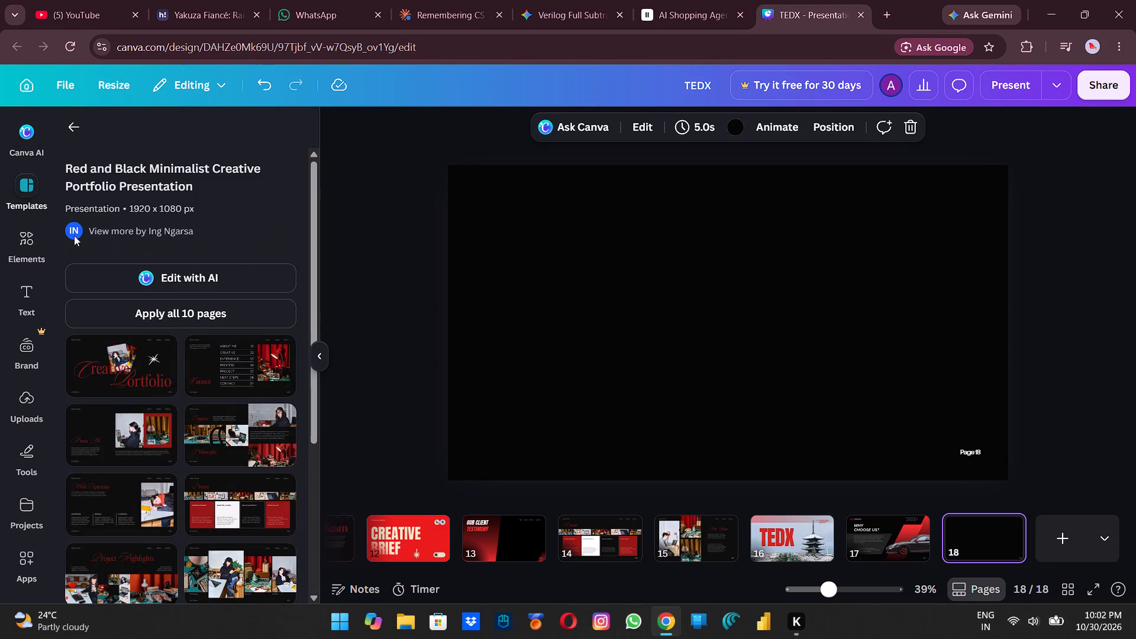
click(67, 123)
scroll(194, 393, down, 4)
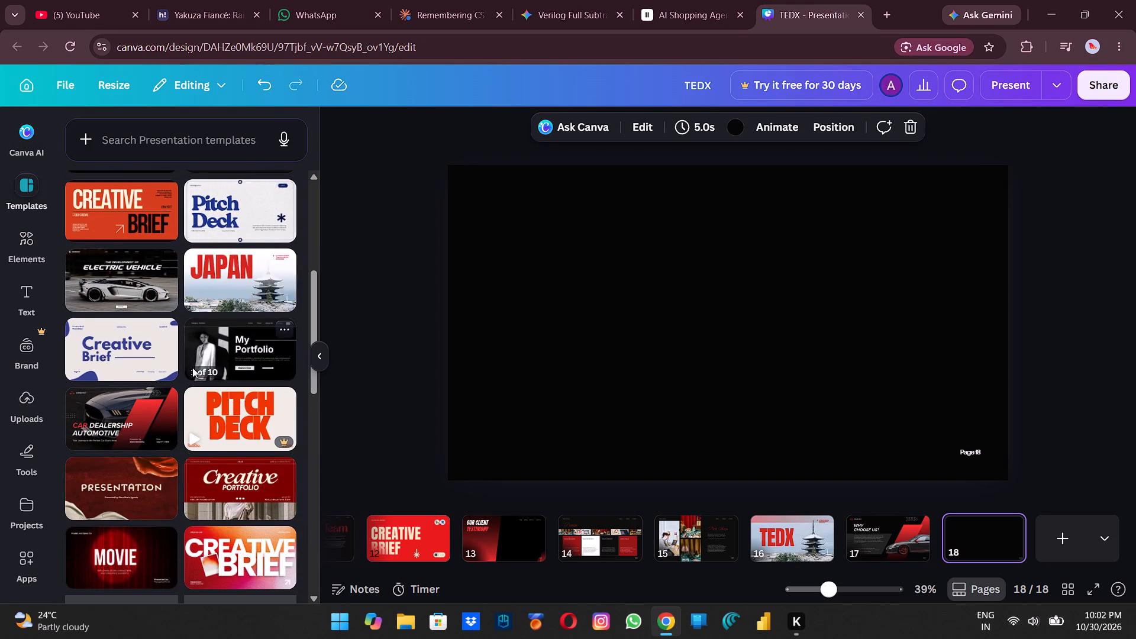
scroll(192, 367, down, 1)
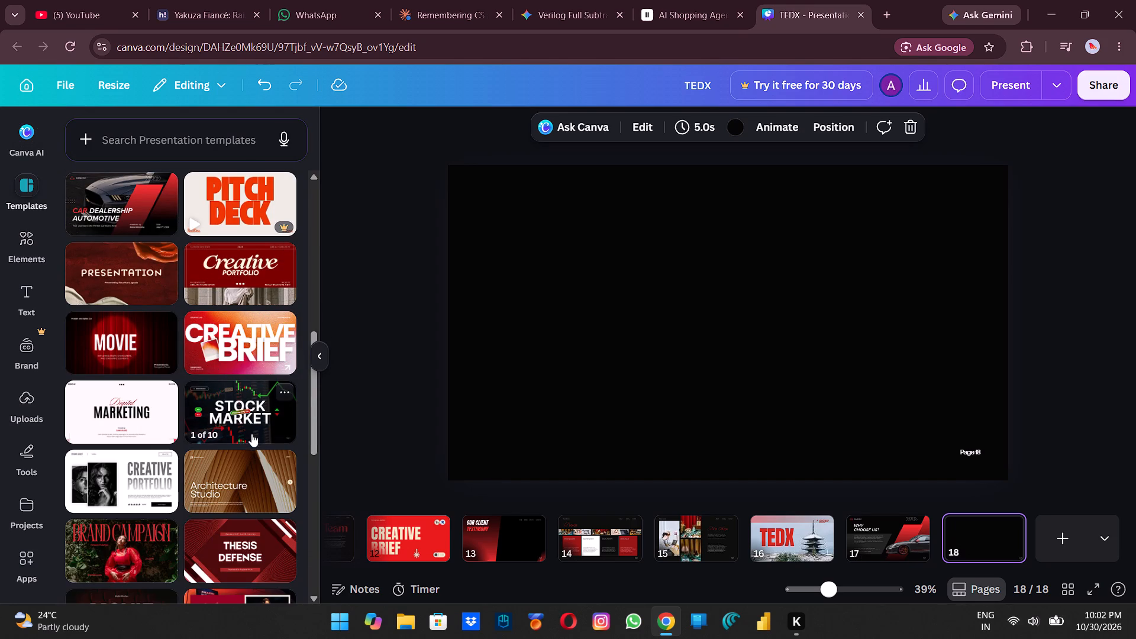
scroll(150, 466, down, 3)
scroll(162, 404, down, 3)
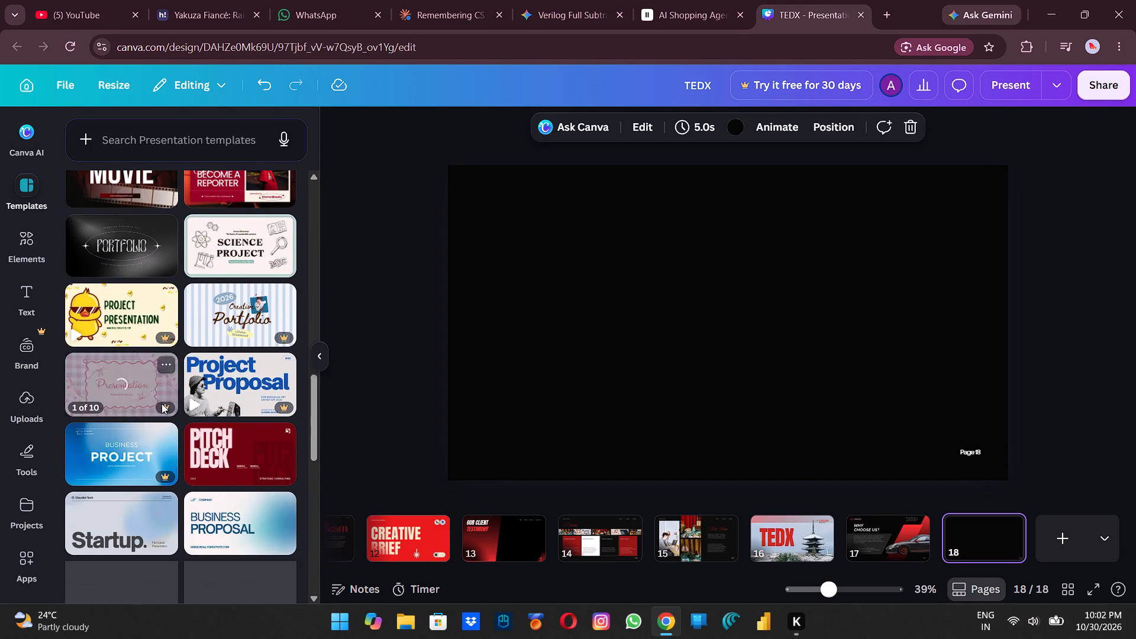
scroll(162, 402, down, 3)
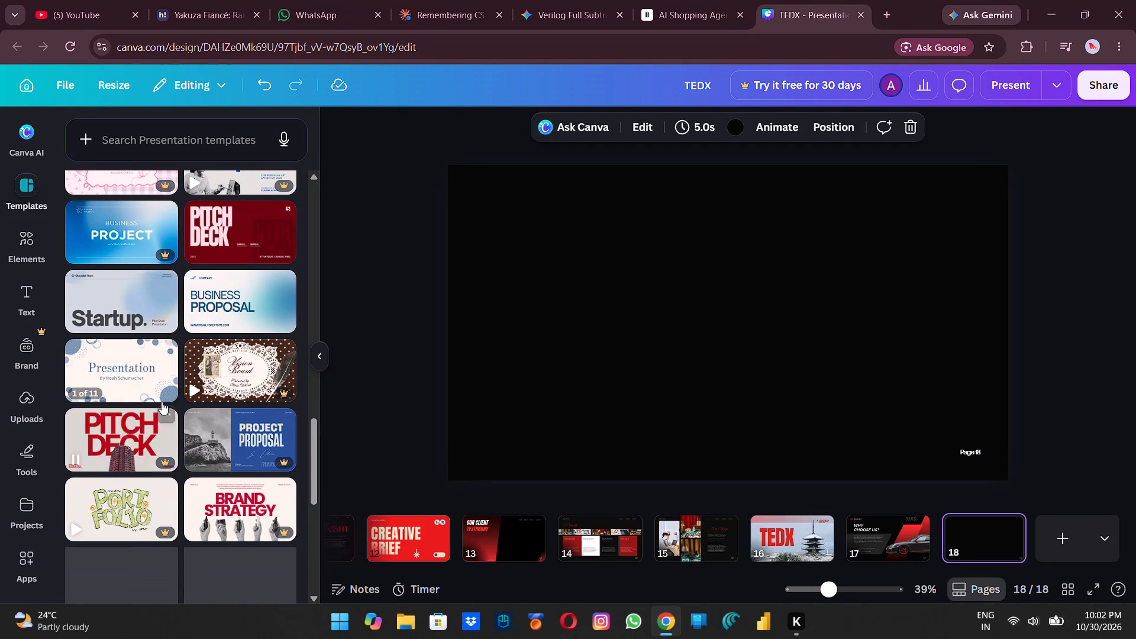
scroll(162, 402, down, 5)
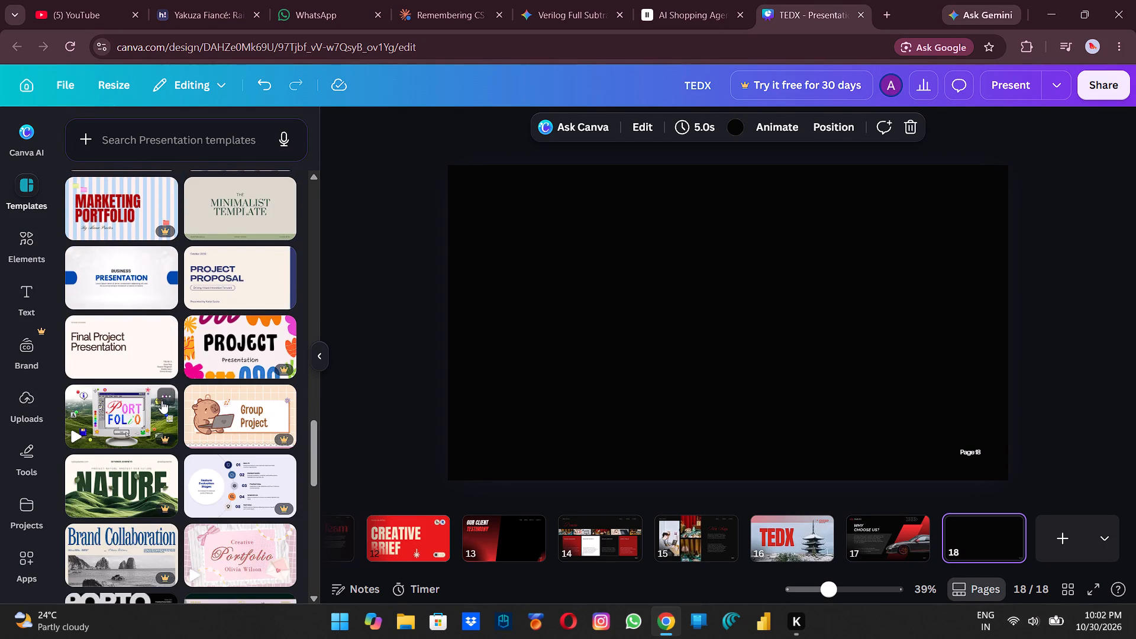
scroll(162, 401, down, 6)
scroll(150, 364, up, 3)
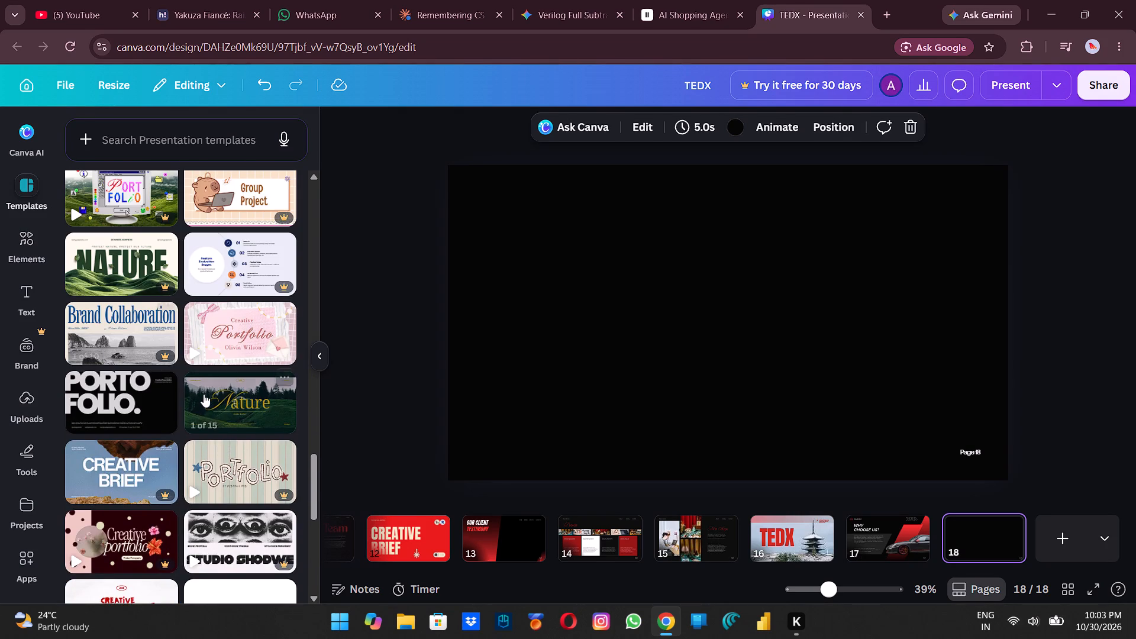
scroll(202, 392, up, 2)
click(128, 528)
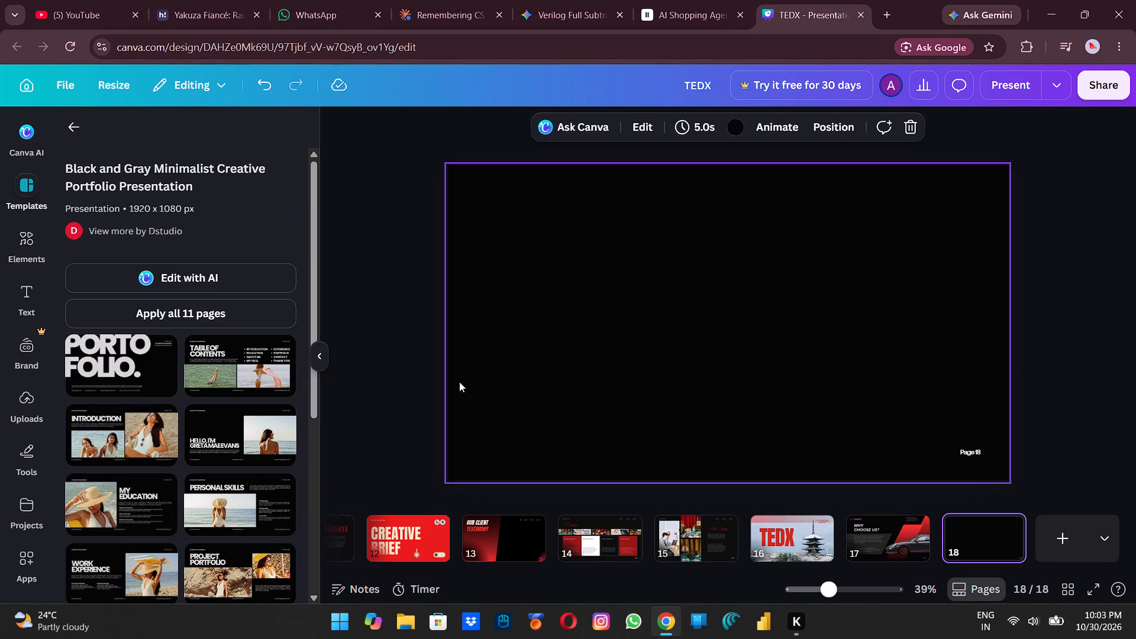
click(143, 375)
Change the background of the "PORTO FOLIO." page to the dark red already used in the design, after trying brighter reds.
click(884, 306)
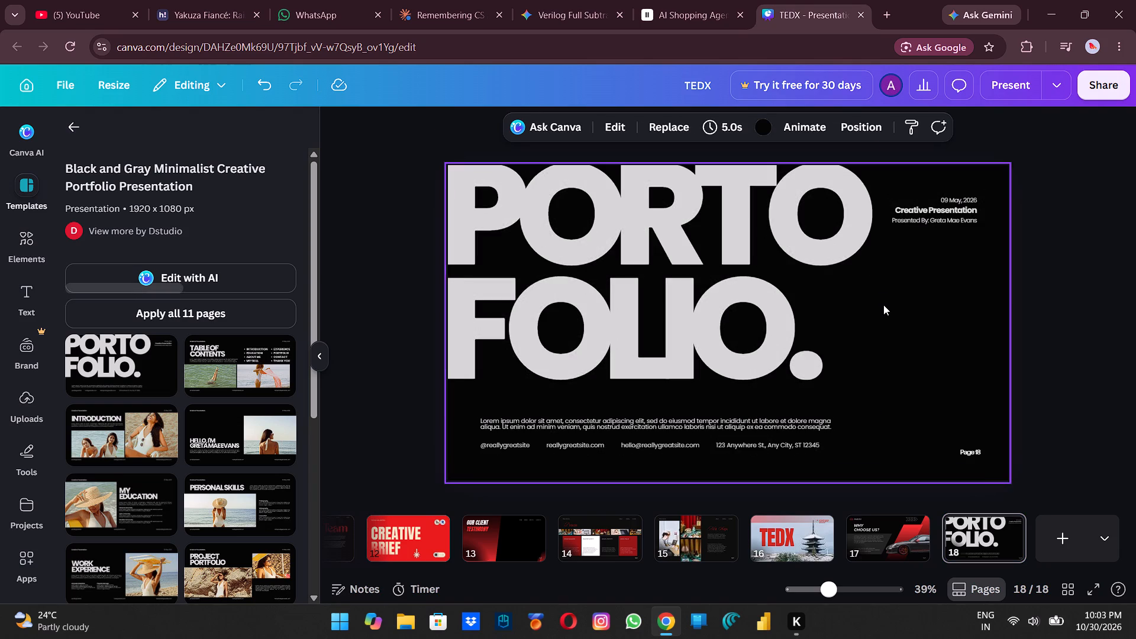
click(947, 327)
click(763, 127)
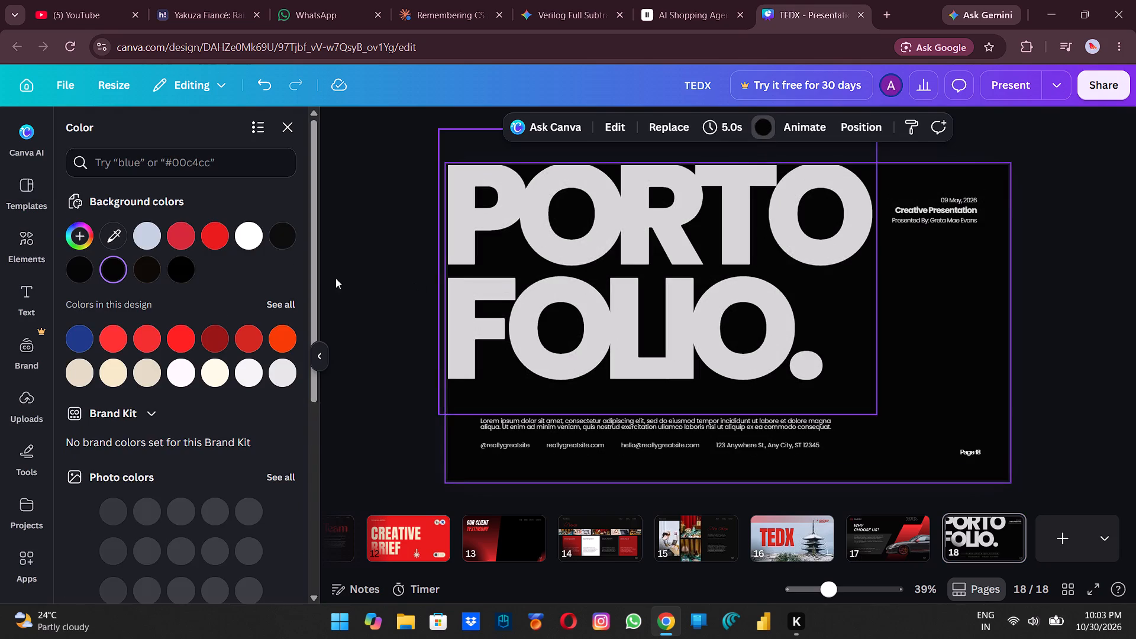
click(188, 336)
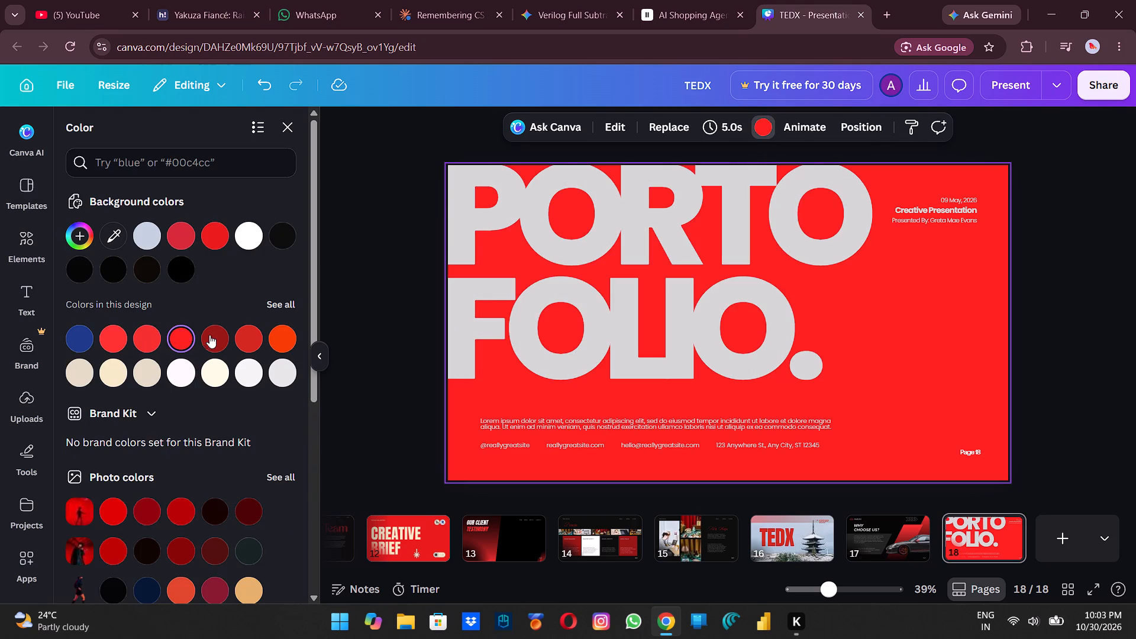
click(212, 335)
click(115, 338)
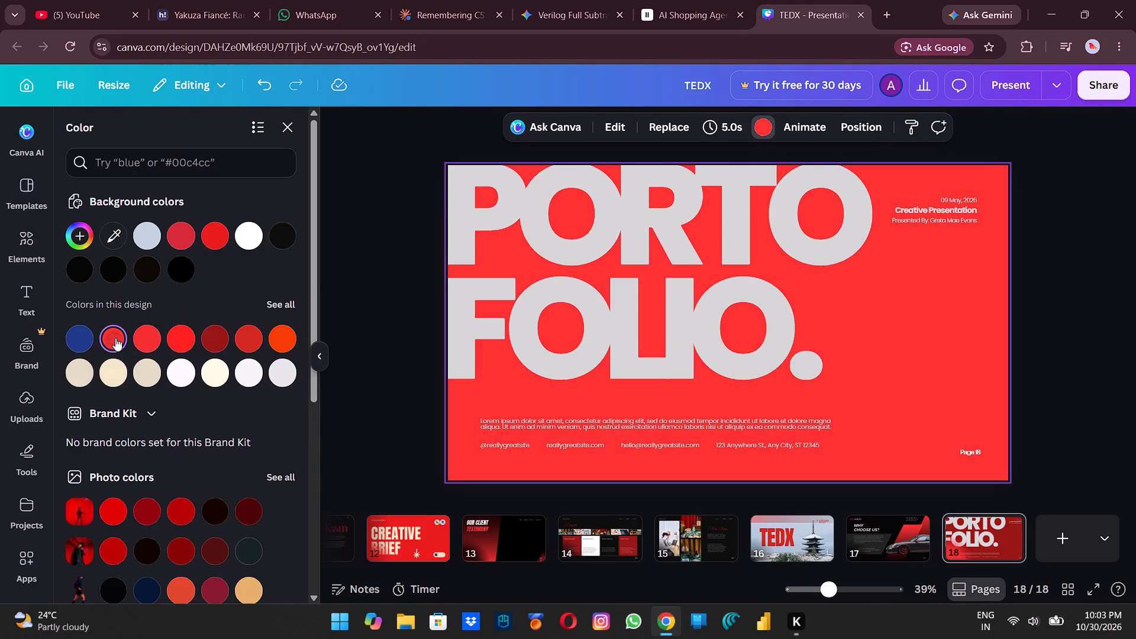
click(217, 238)
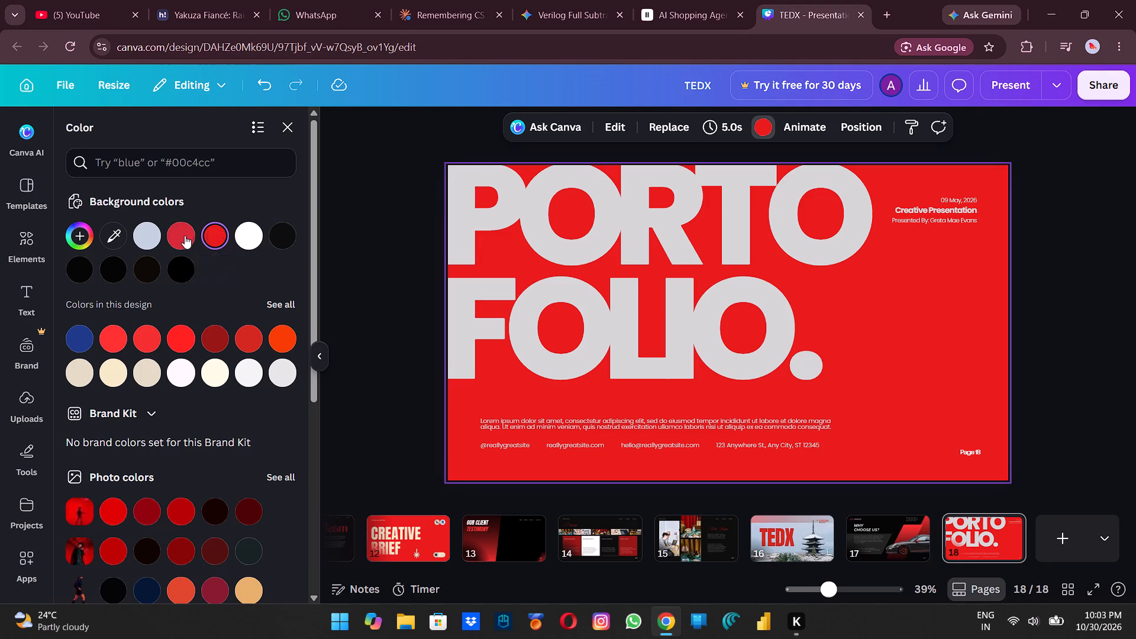
click(185, 235)
click(213, 239)
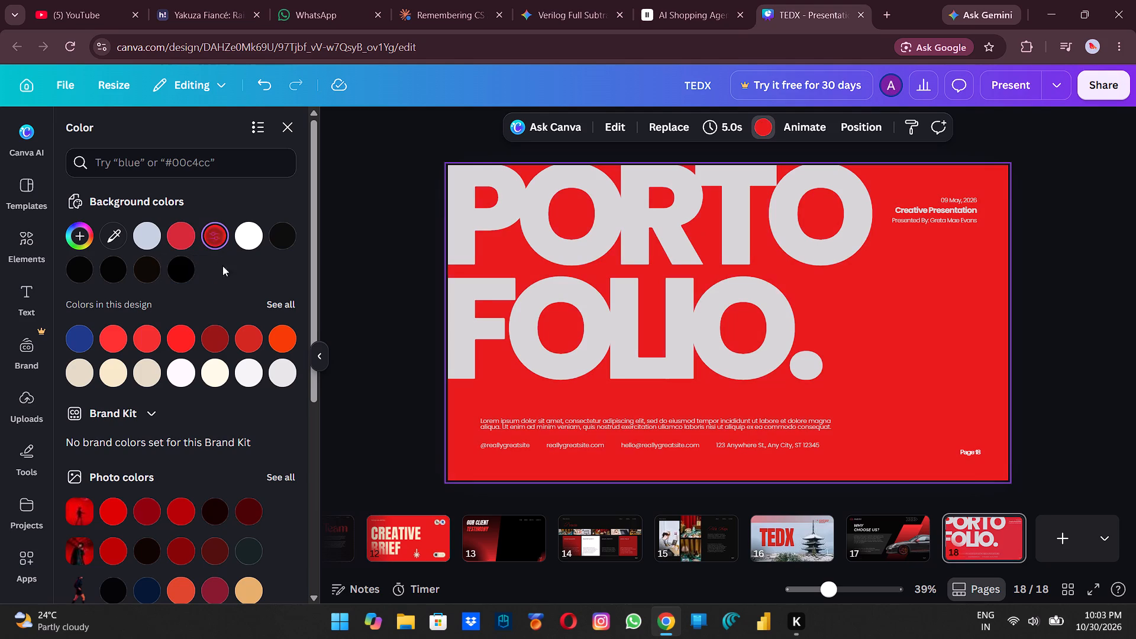
click(222, 336)
double_click(1069, 285)
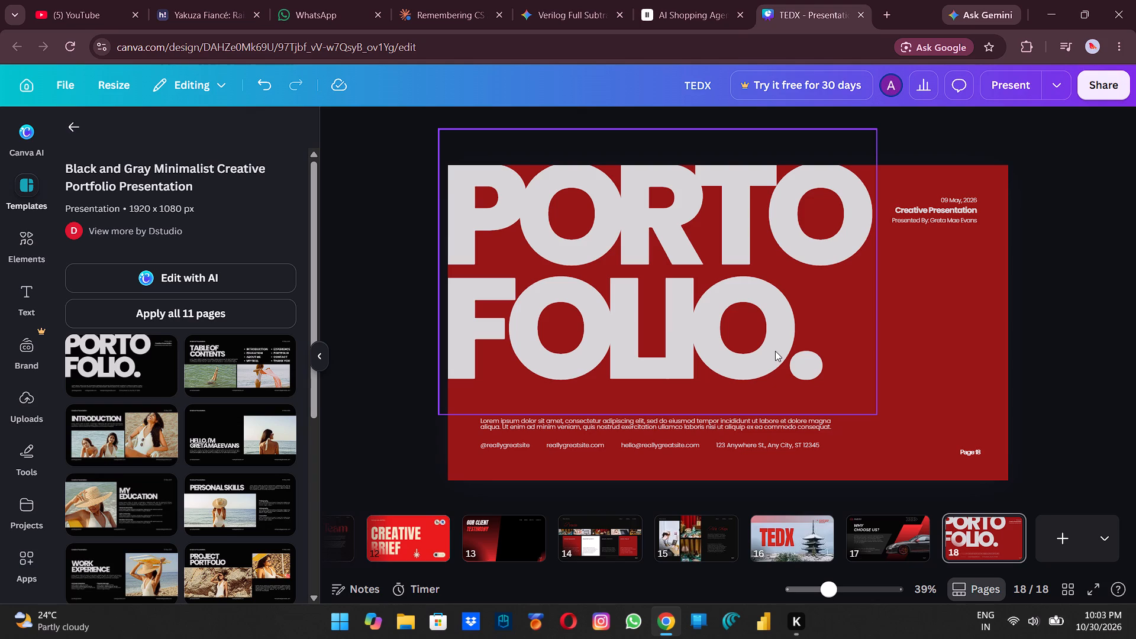
Delete the page number, the lorem ipsum paragraph and the row of contact details below the "PORTO FOLIO." heading.
click(974, 452)
key(Delete)
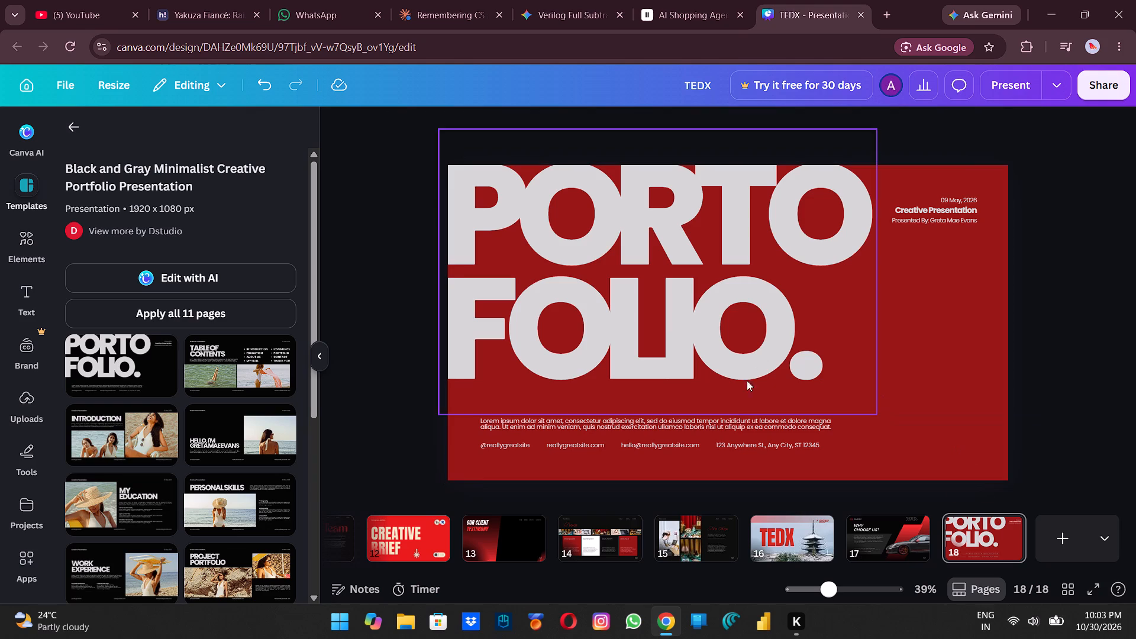
click(735, 428)
key(Delete)
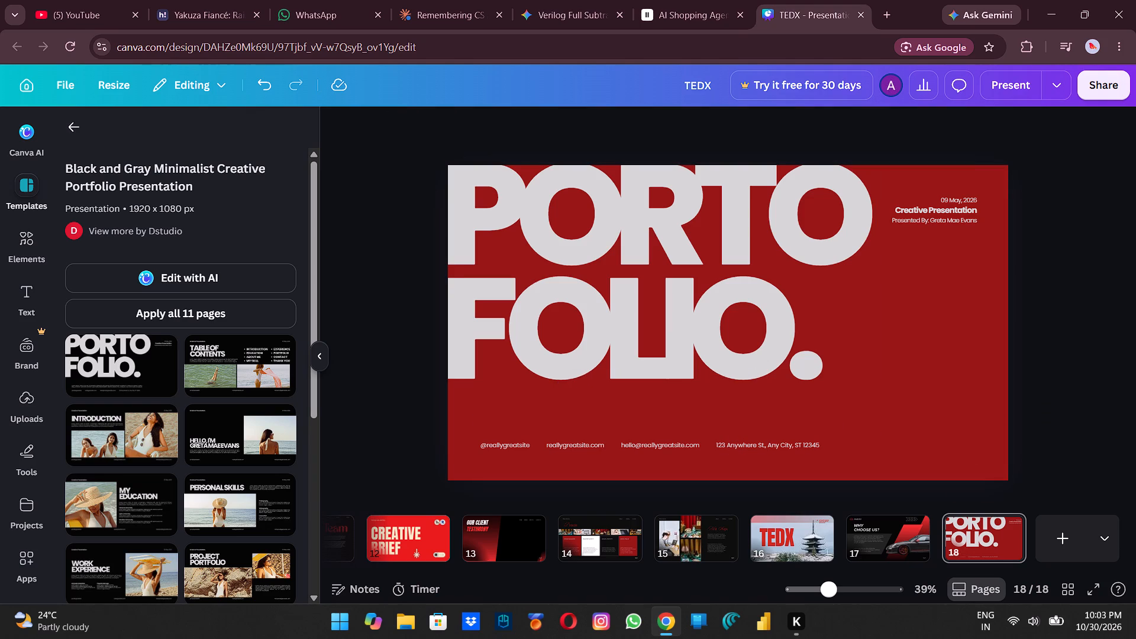
click(744, 444)
key(Delete)
click(688, 447)
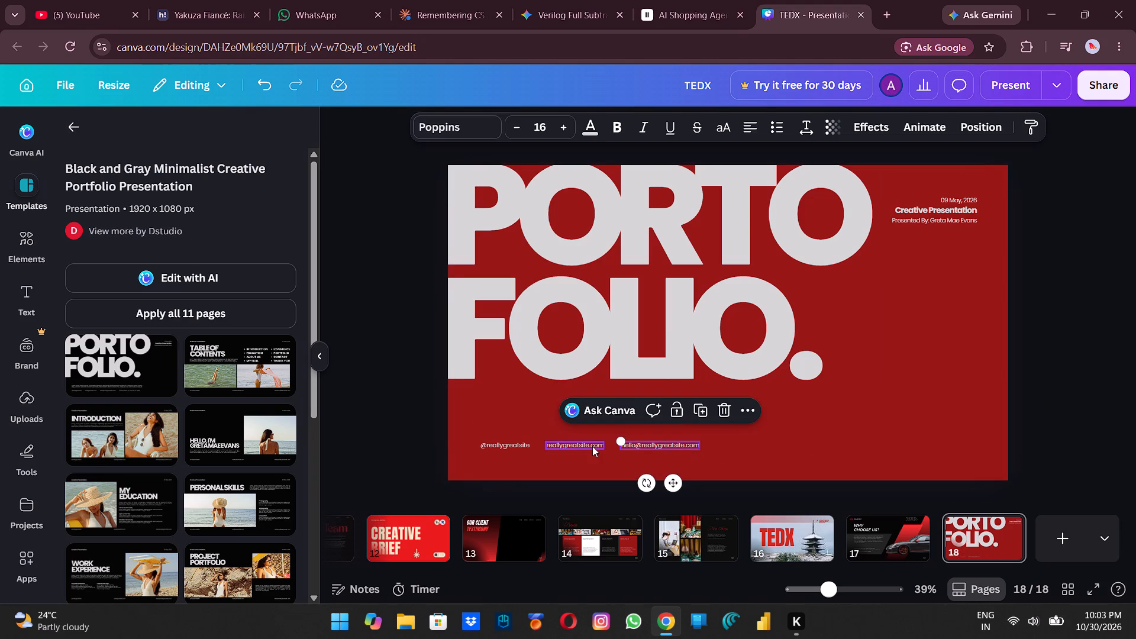
key(Delete)
click(592, 446)
key(Delete)
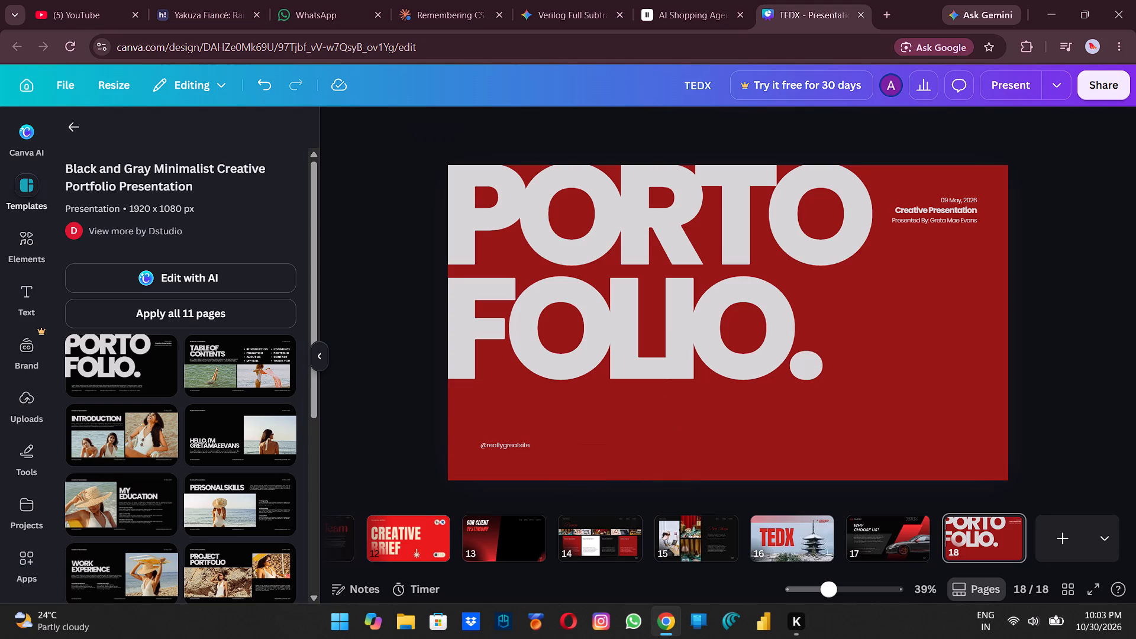
click(519, 445)
click(565, 417)
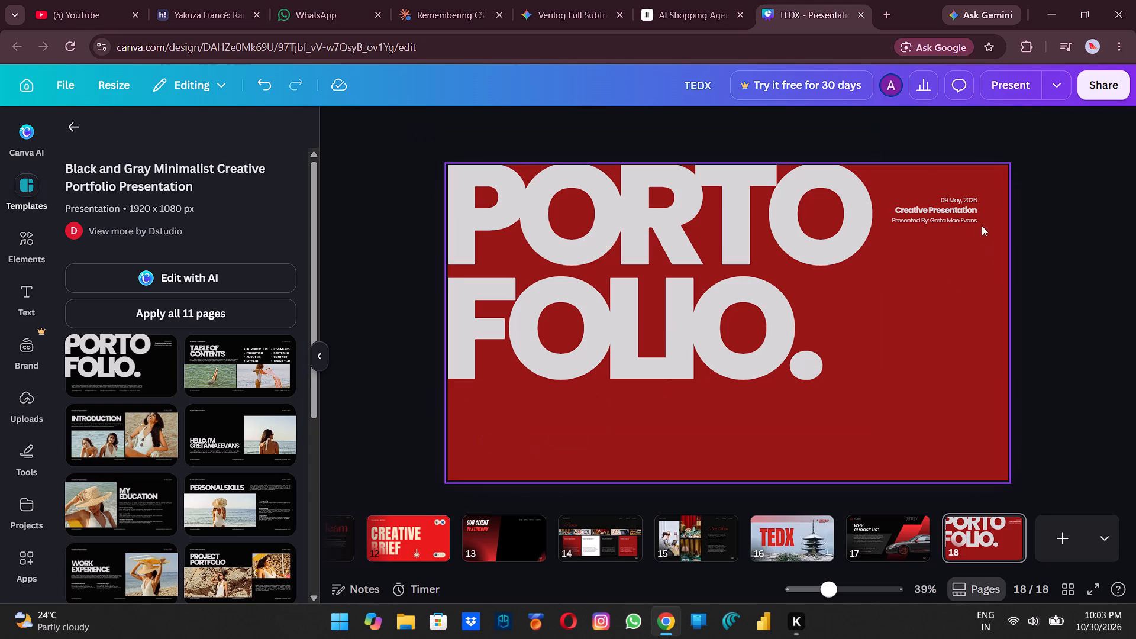
Delete the "Creative Presentation" line, the date and the "Presented By" line beside the "PORTO FOLIO." heading.
click(970, 212)
click(997, 176)
click(957, 200)
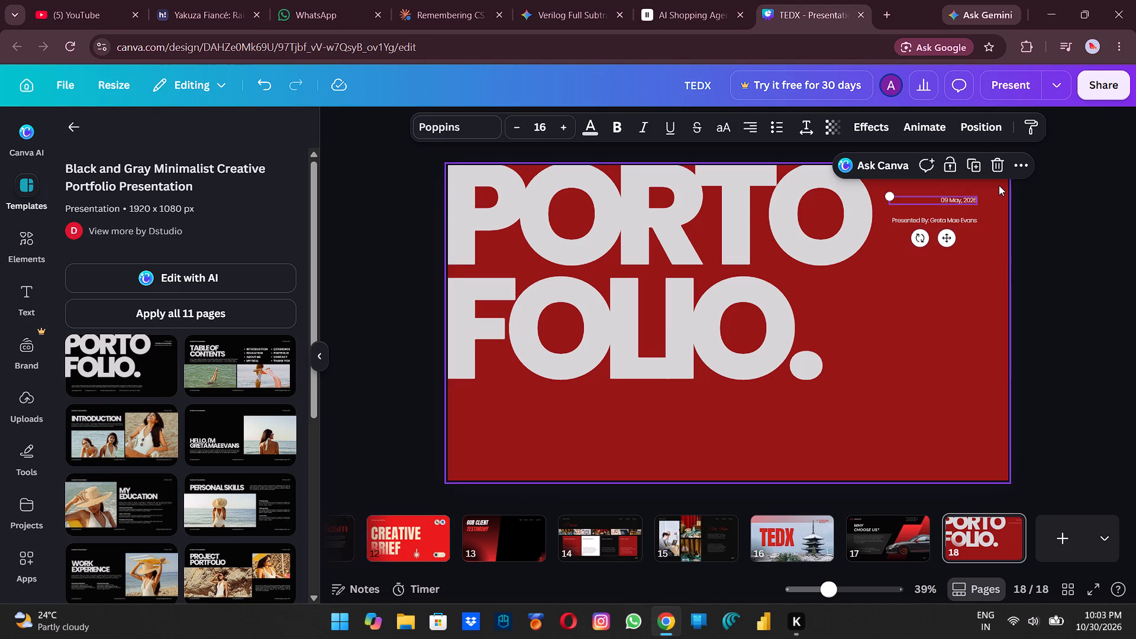
click(993, 171)
click(974, 222)
click(998, 187)
Move the large "PORTO FOLIO." heading fully inside page 18, roughly centred on the red background.
drag(738, 238, 806, 279)
click(1048, 256)
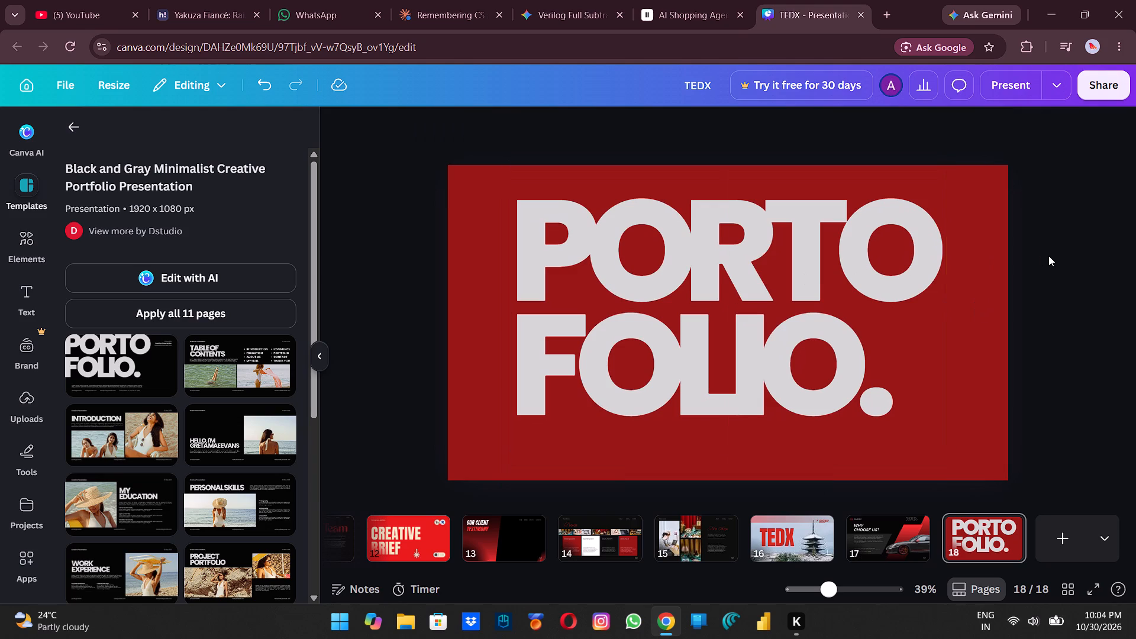
Nudge the car image slightly to the right on the "WHY CHOOSE US?" page, page 17.
click(905, 518)
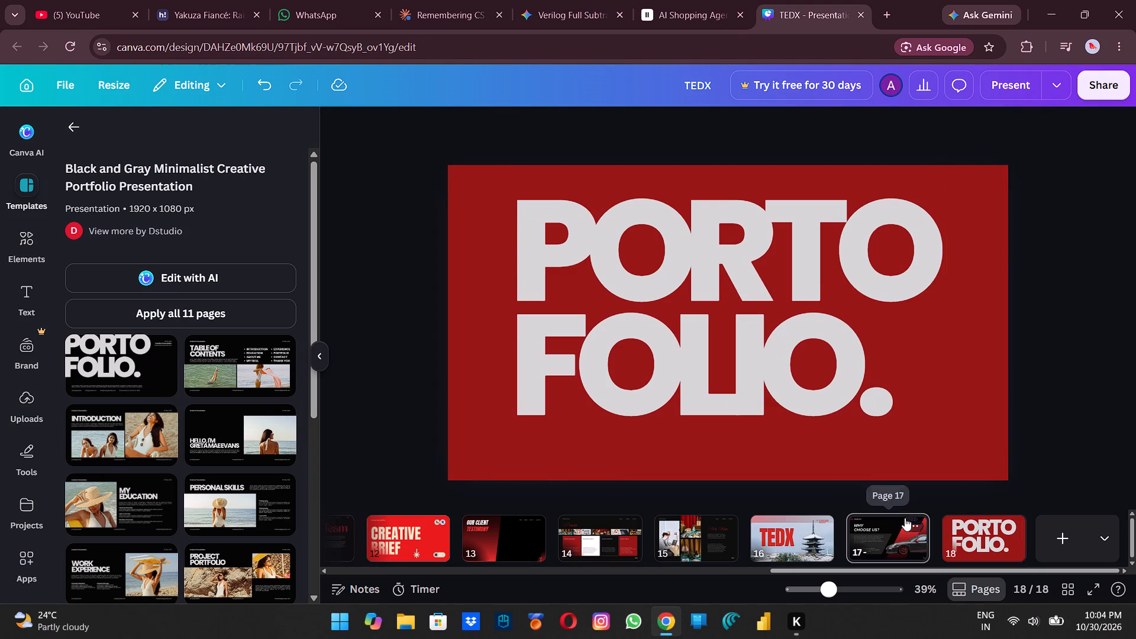
click(675, 379)
triple_click(611, 368)
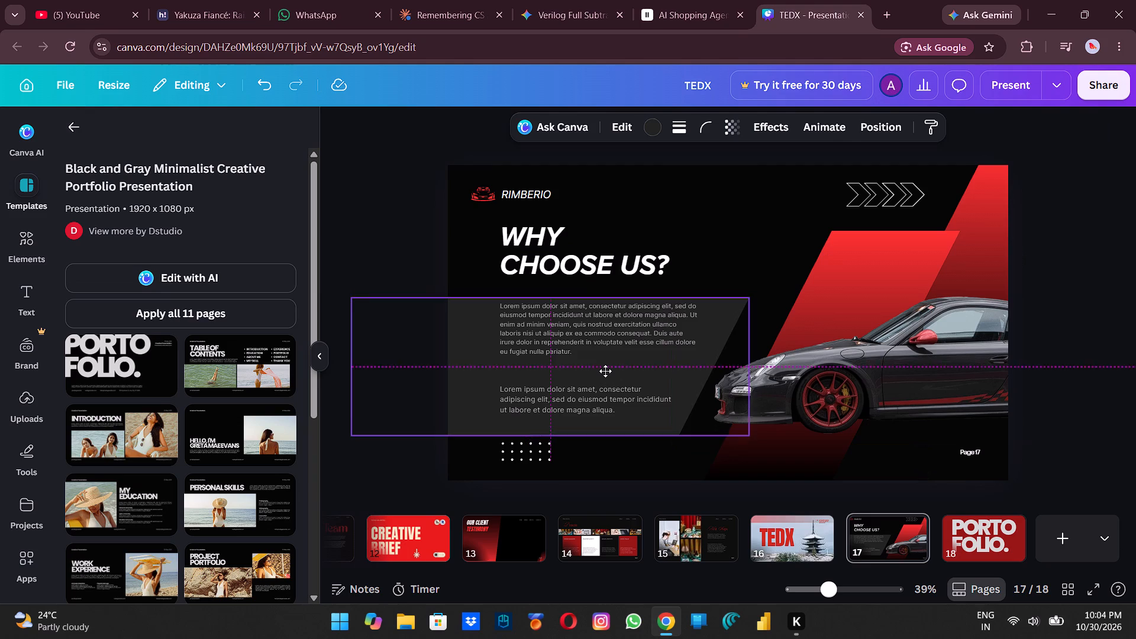
drag(835, 362, 843, 361)
Review the earlier pages of the presentation, from "Next Steps" on page 15 back to "INNOVATION" on page 10.
click(740, 528)
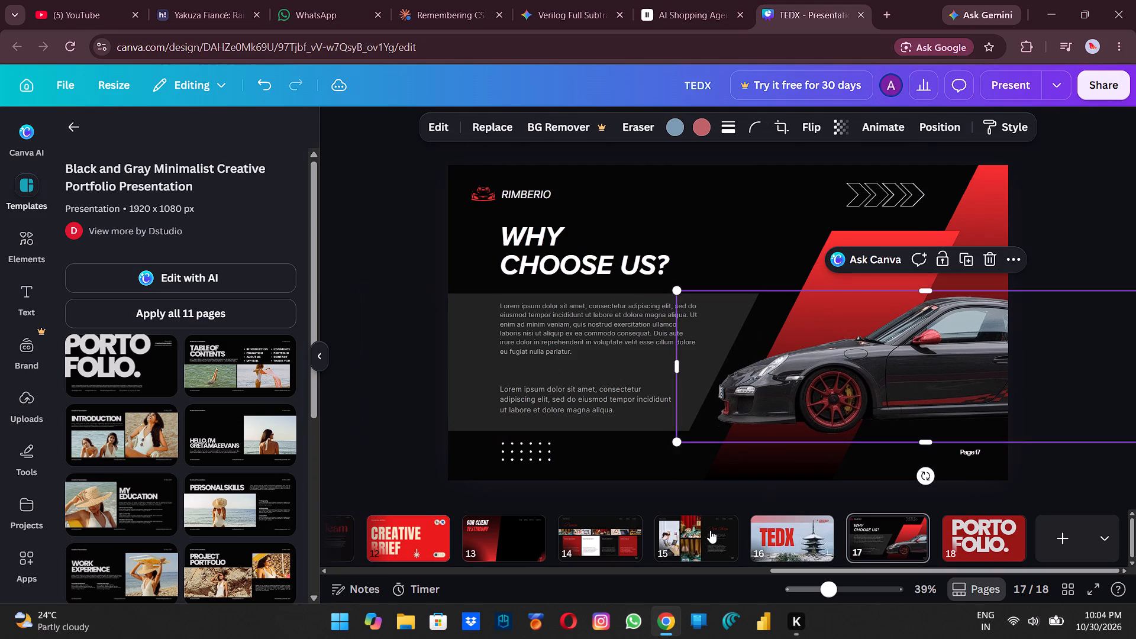
click(710, 530)
drag(801, 568, 744, 568)
click(740, 559)
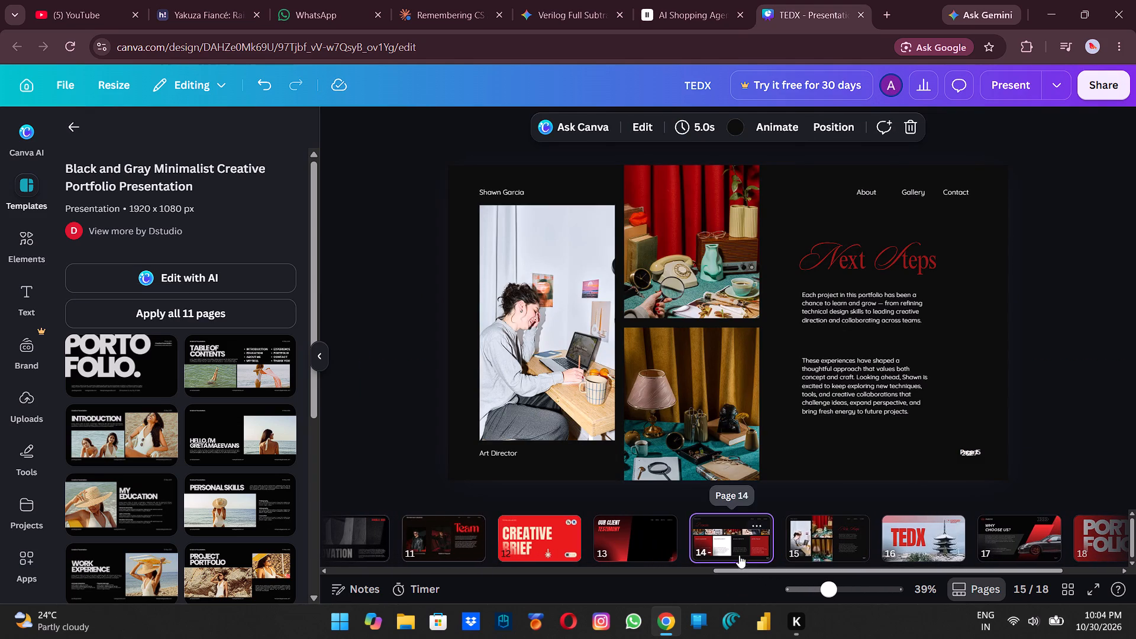
click(628, 536)
click(566, 548)
drag(722, 569, 570, 567)
click(687, 528)
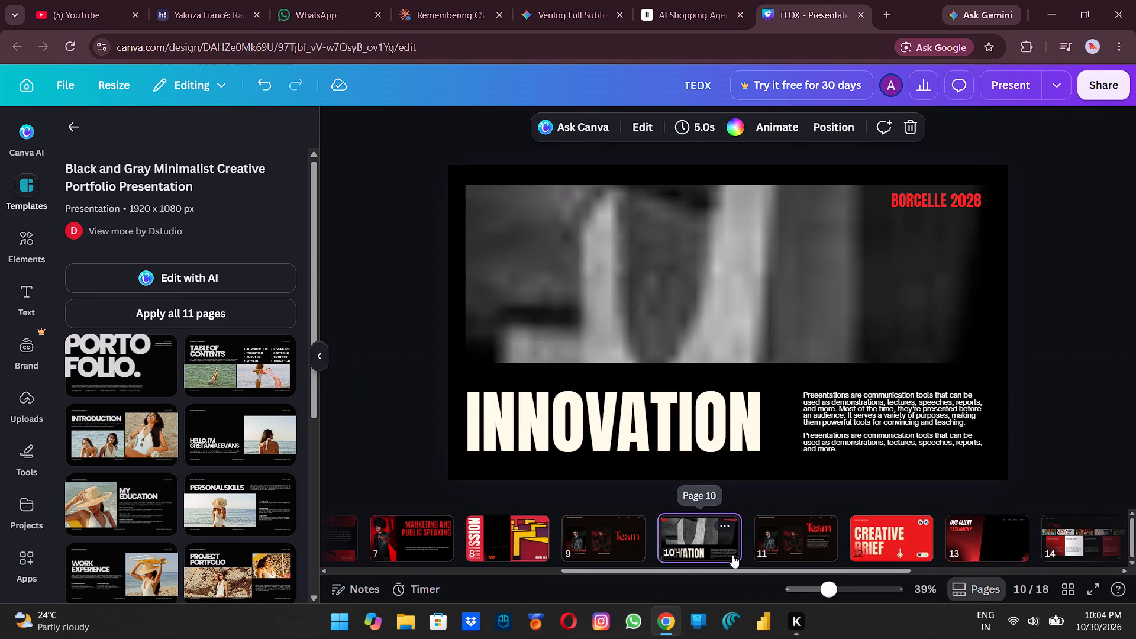
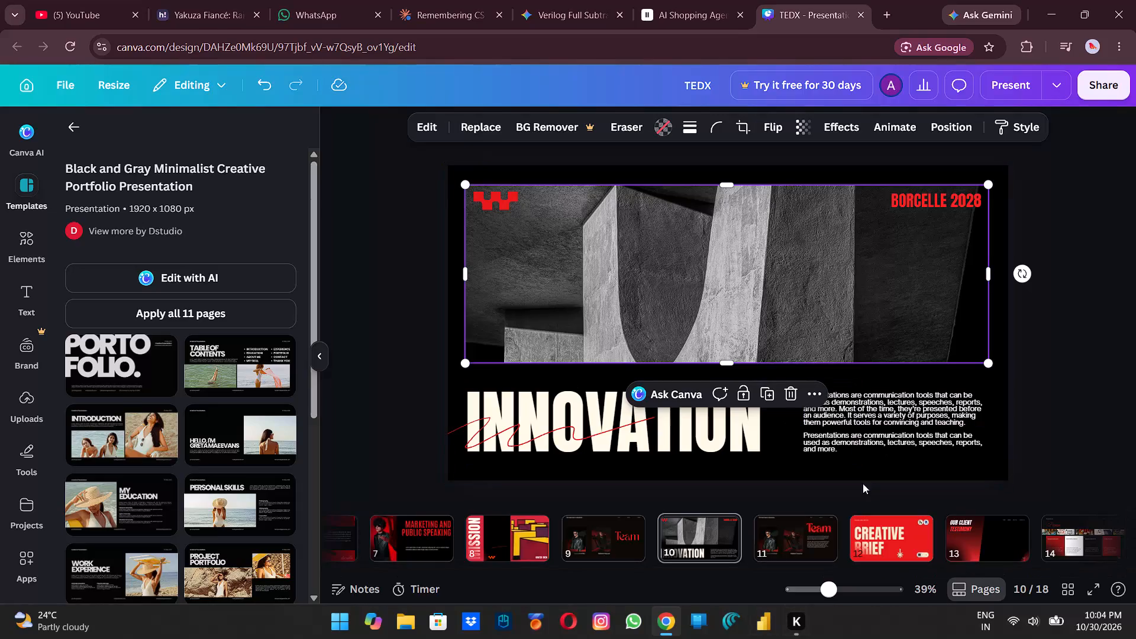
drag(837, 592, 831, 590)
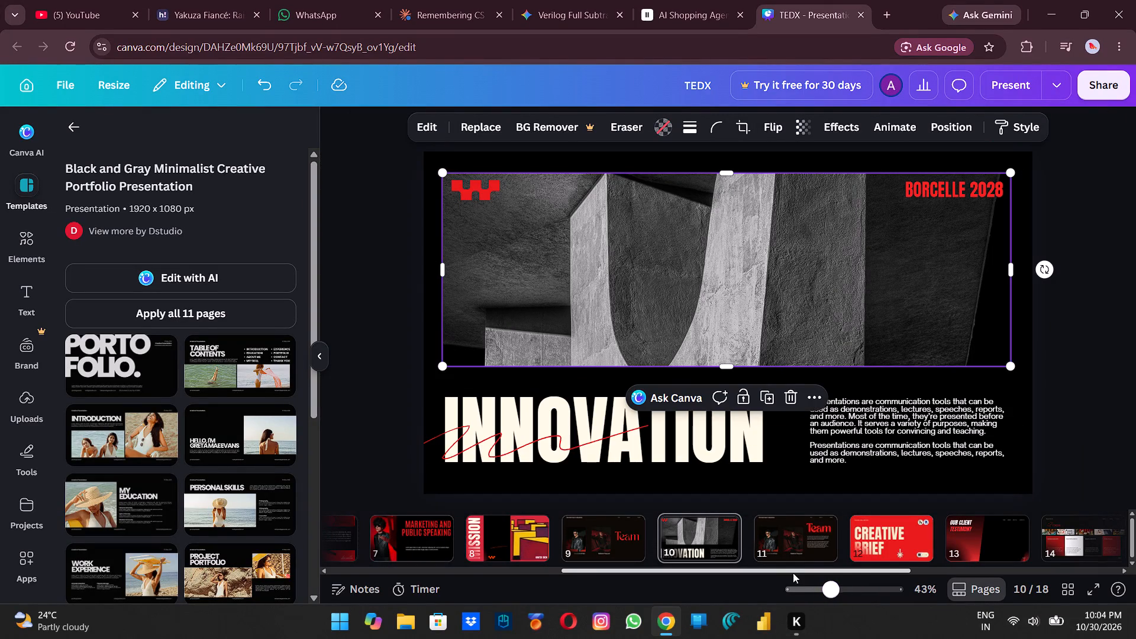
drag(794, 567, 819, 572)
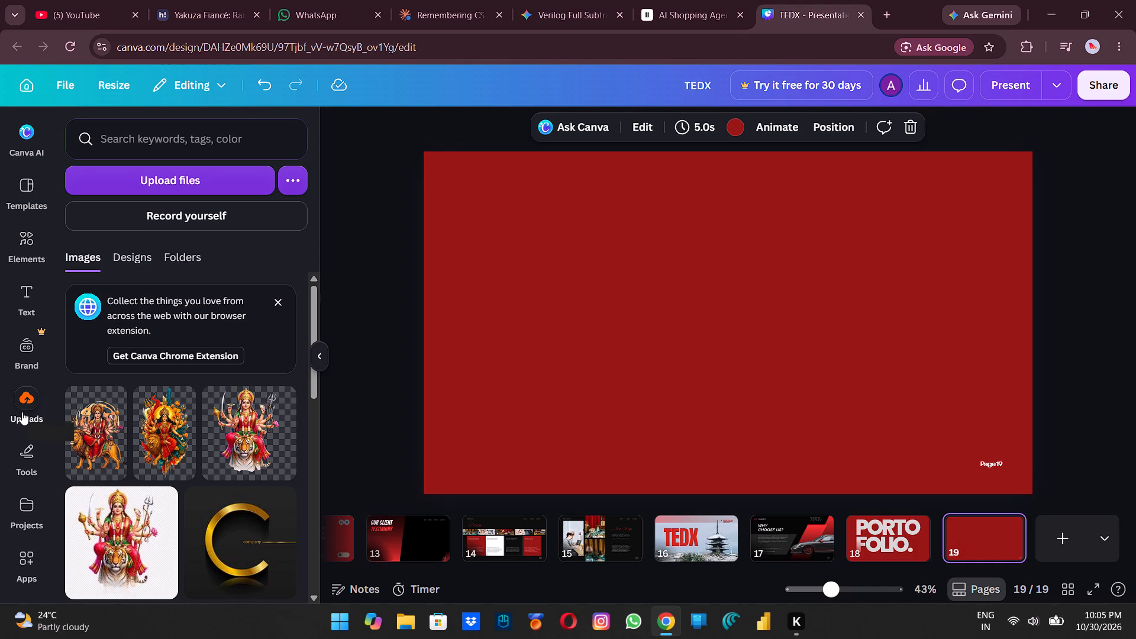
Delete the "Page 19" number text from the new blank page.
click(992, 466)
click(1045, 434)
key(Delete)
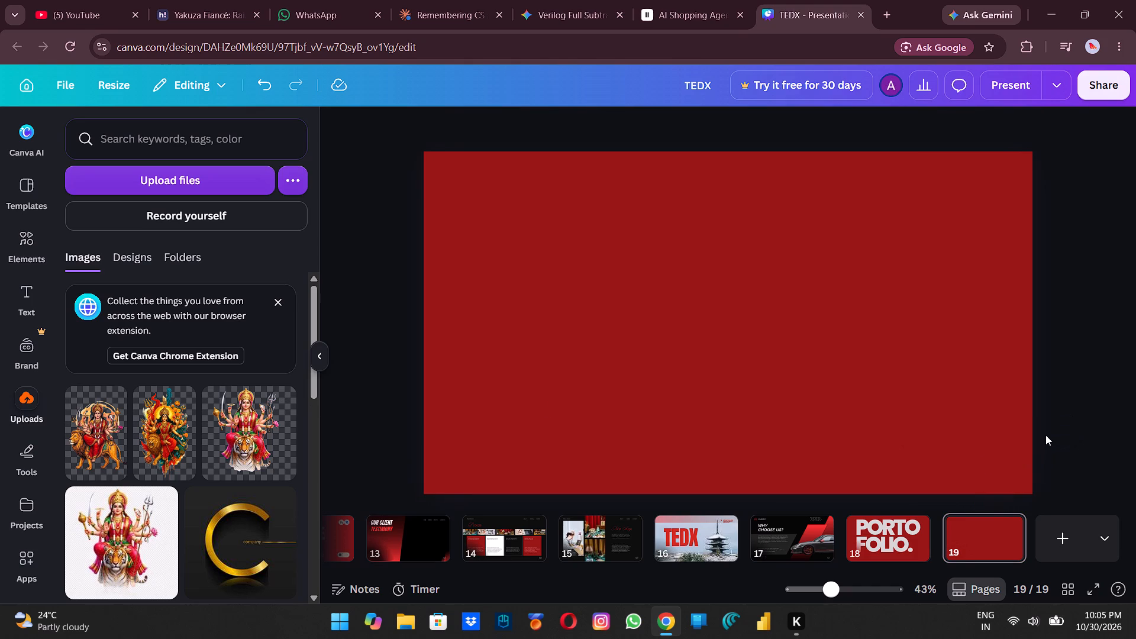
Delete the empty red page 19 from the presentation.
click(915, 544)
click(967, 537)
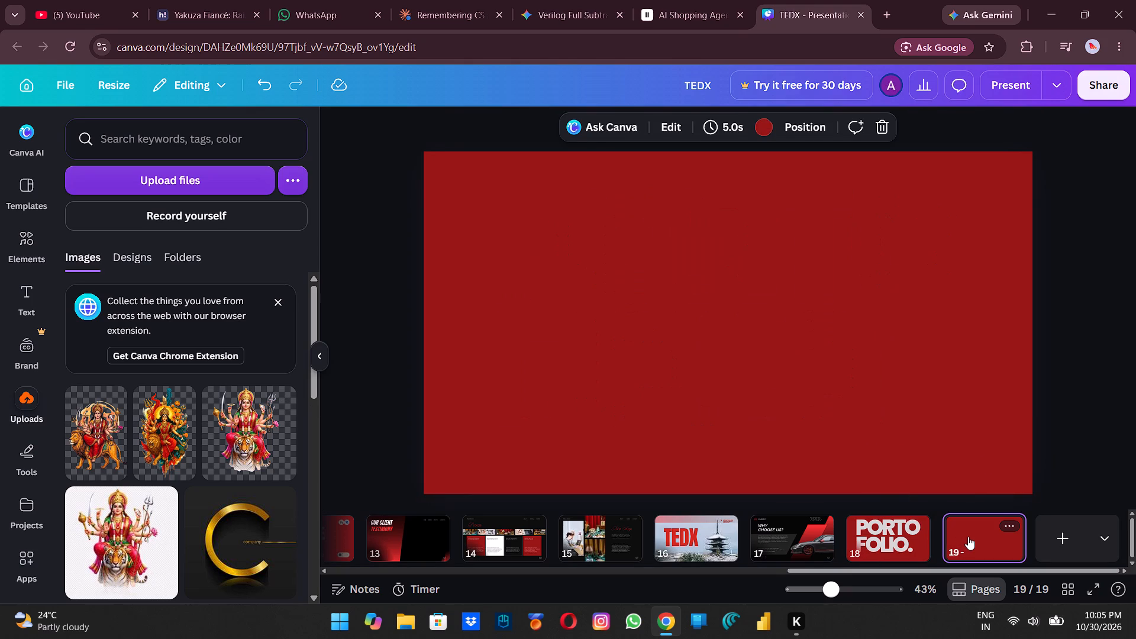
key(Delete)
Add a new blank red page after page 18.
click(1062, 551)
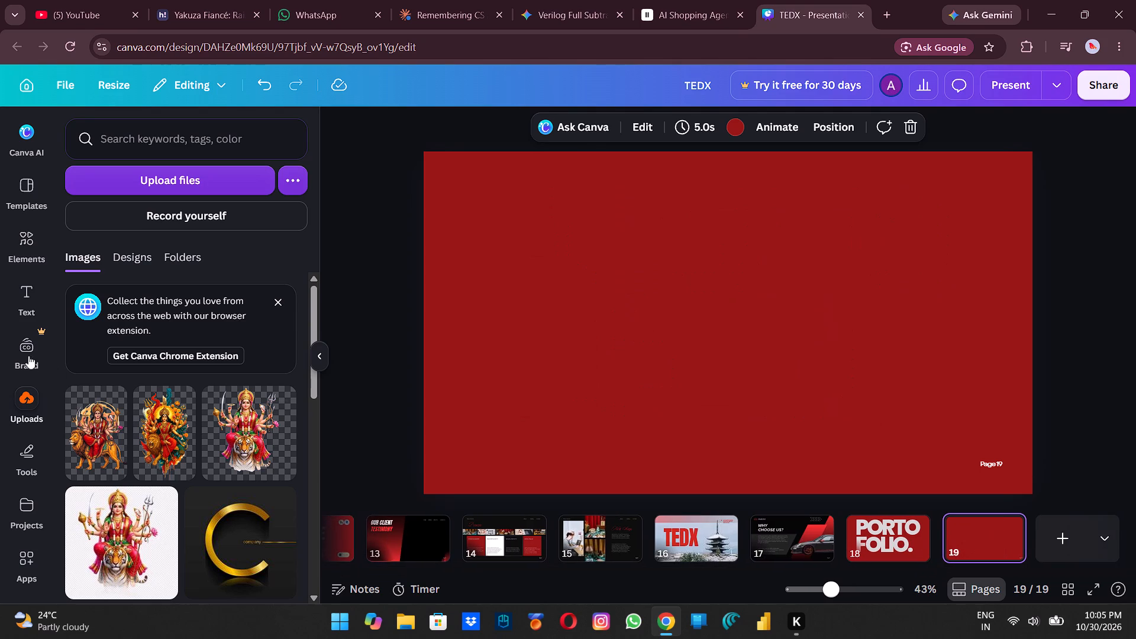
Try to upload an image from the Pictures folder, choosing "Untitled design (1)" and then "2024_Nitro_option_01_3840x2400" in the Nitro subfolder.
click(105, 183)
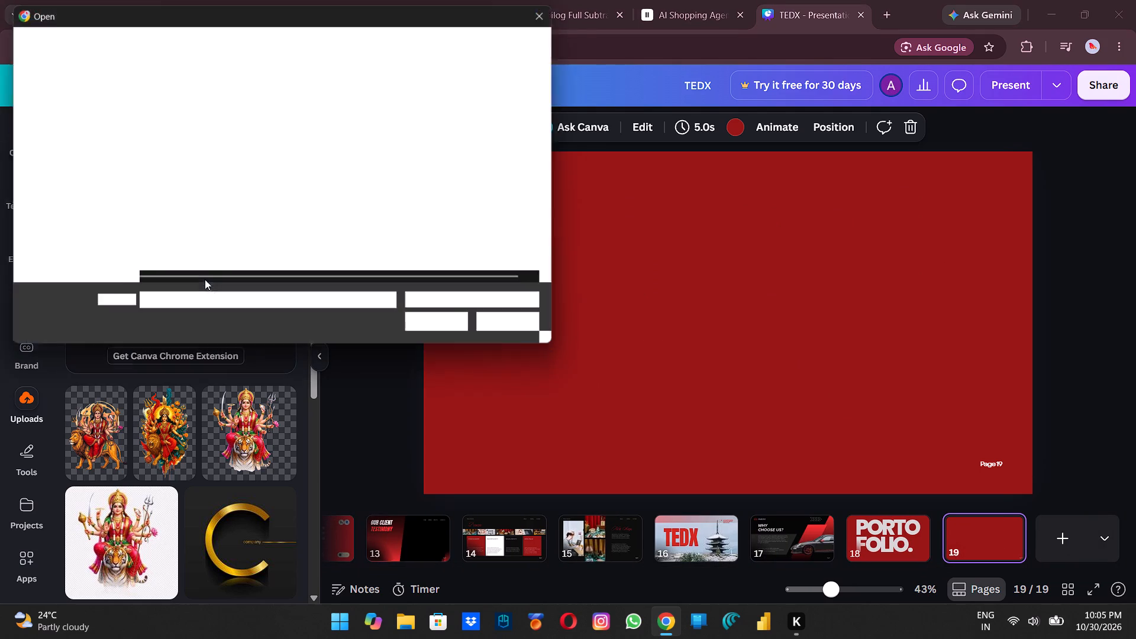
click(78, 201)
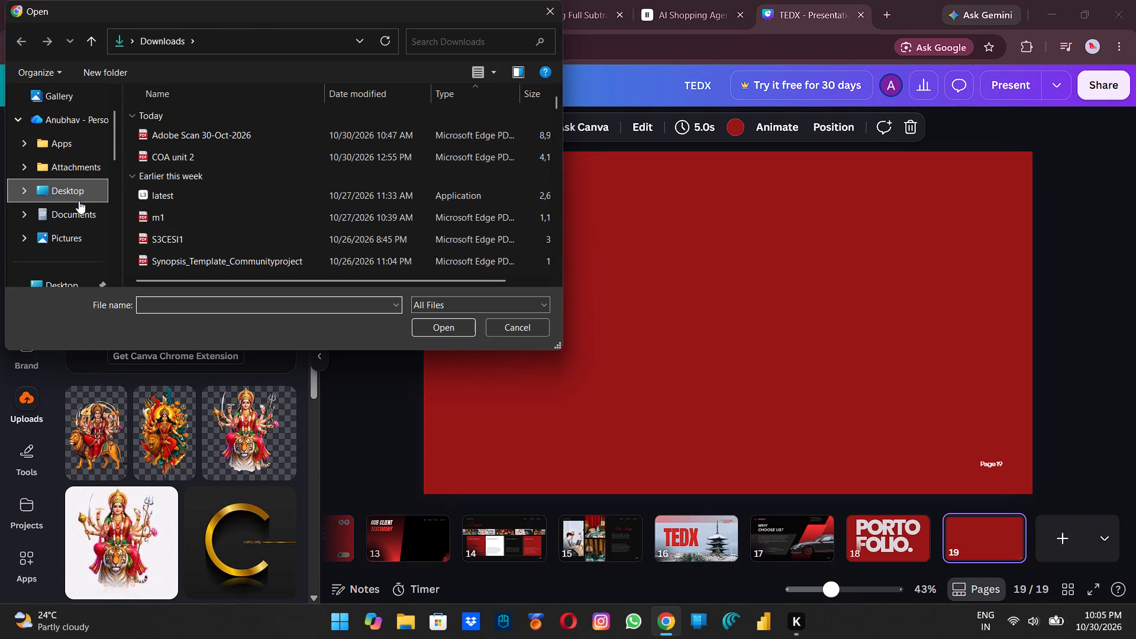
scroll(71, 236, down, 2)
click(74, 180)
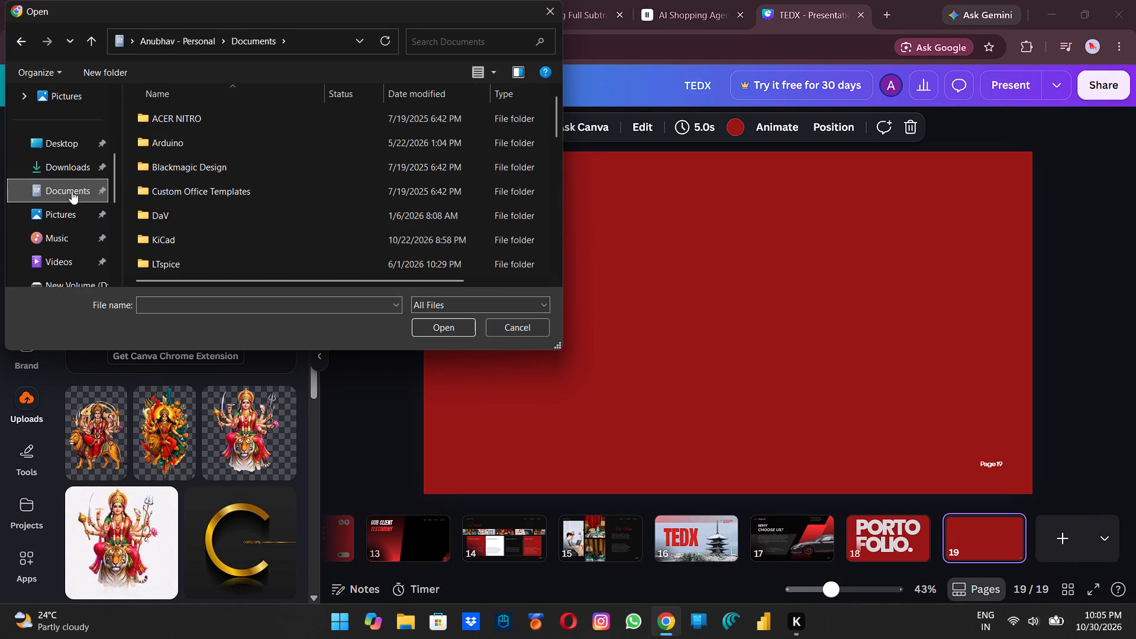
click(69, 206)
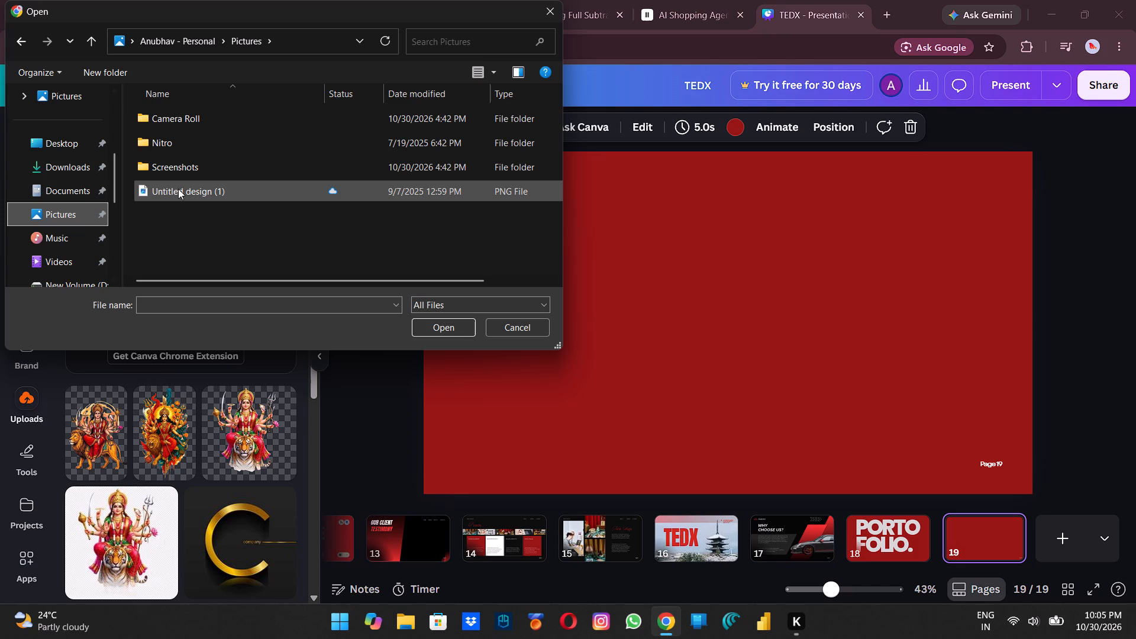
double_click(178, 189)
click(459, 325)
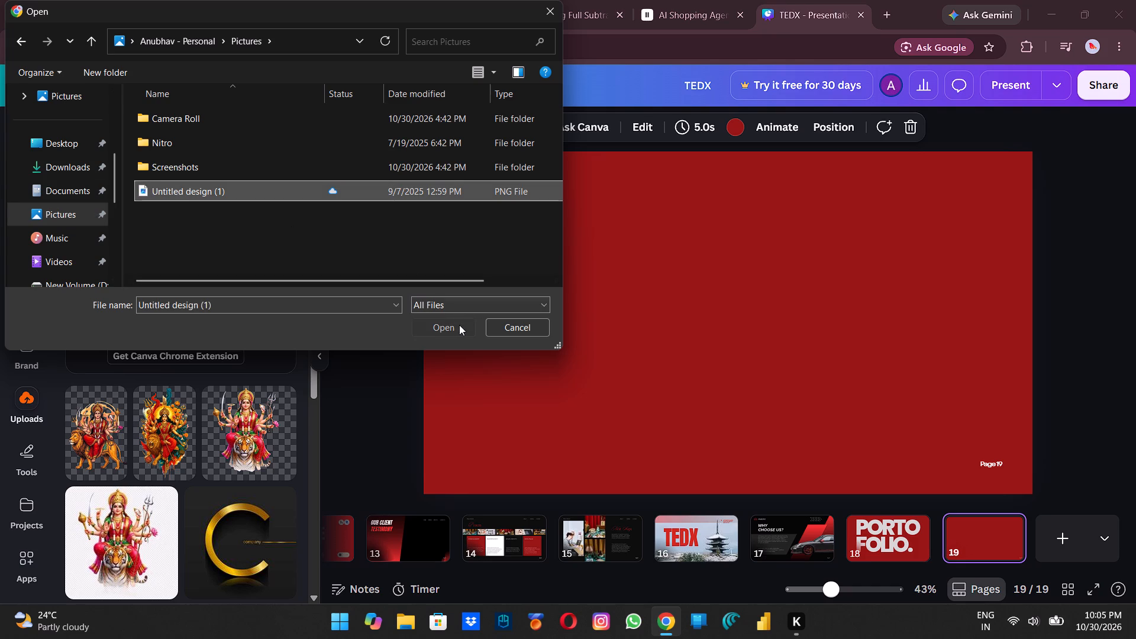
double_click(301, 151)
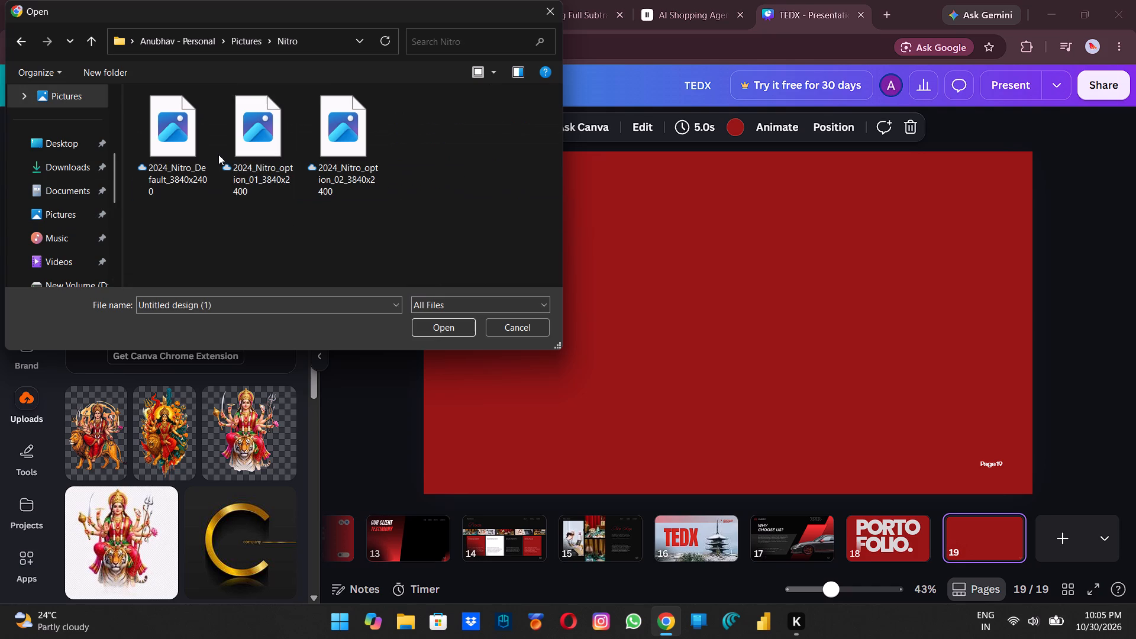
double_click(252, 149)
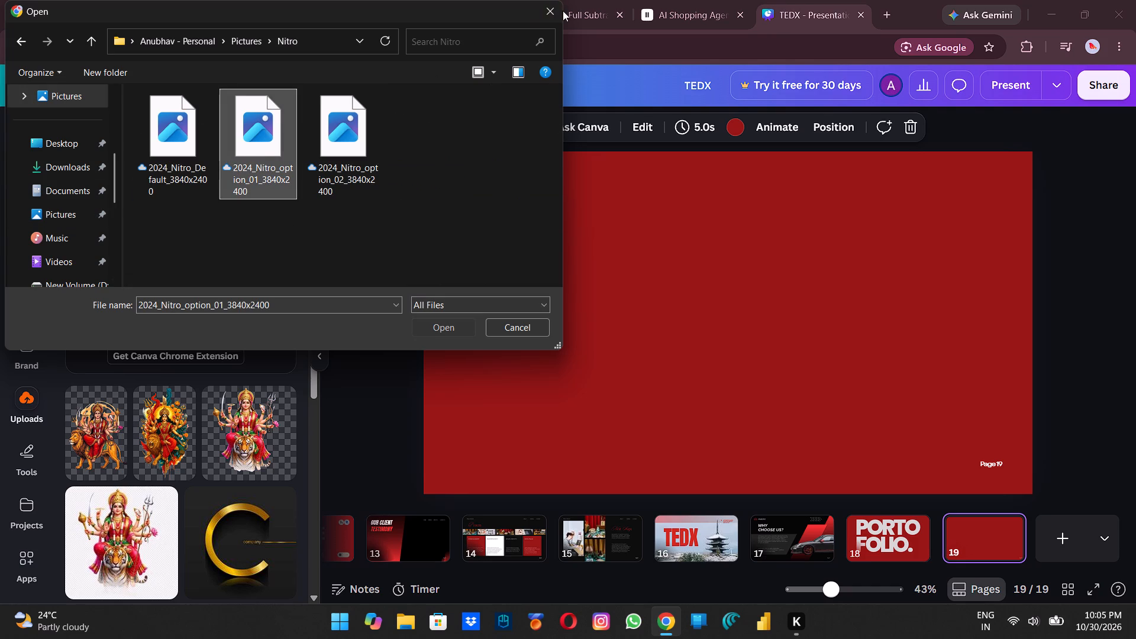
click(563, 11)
Place the uploaded mountain lake picture with red trees on page 19 and enlarge it to cover the whole page.
scroll(228, 435, down, 3)
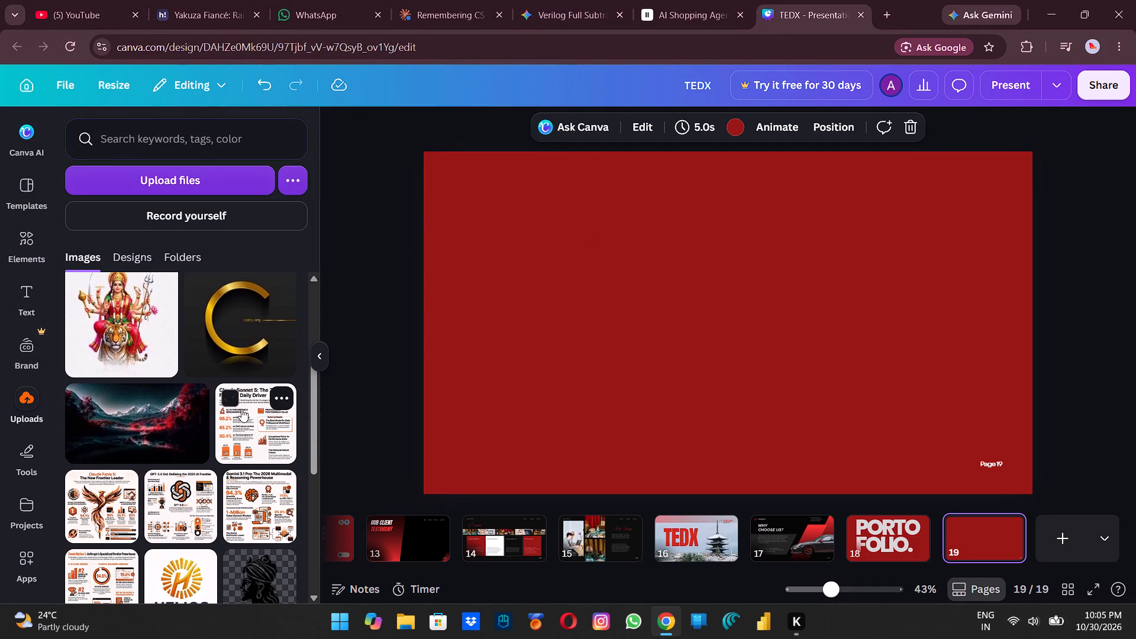
click(134, 421)
drag(799, 374, 794, 370)
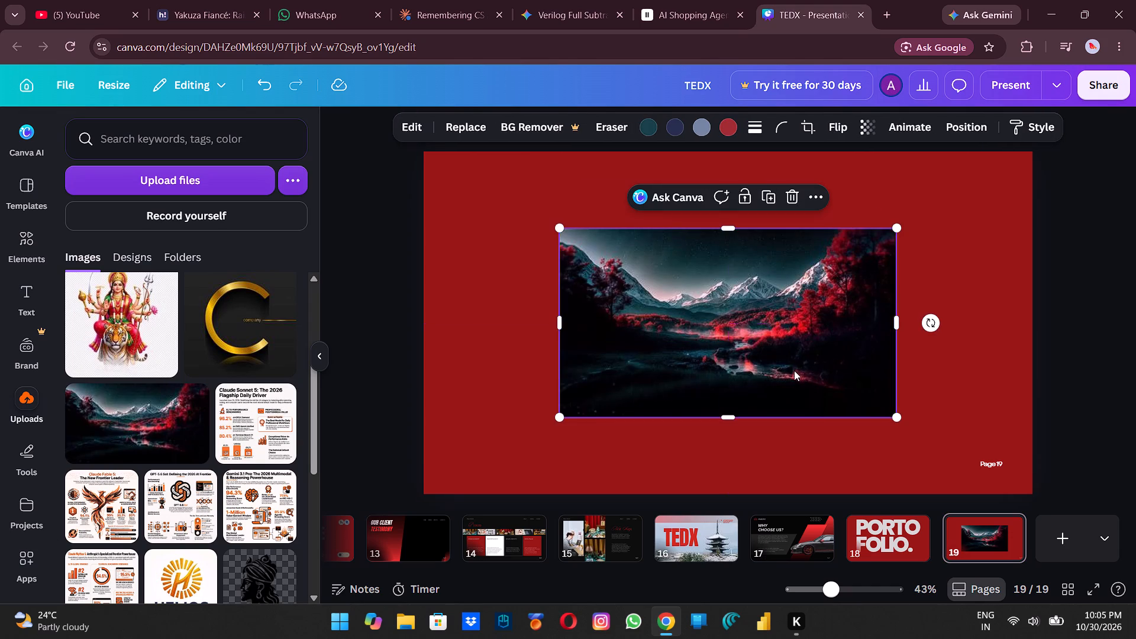
drag(794, 370, 665, 293)
drag(757, 335, 1019, 482)
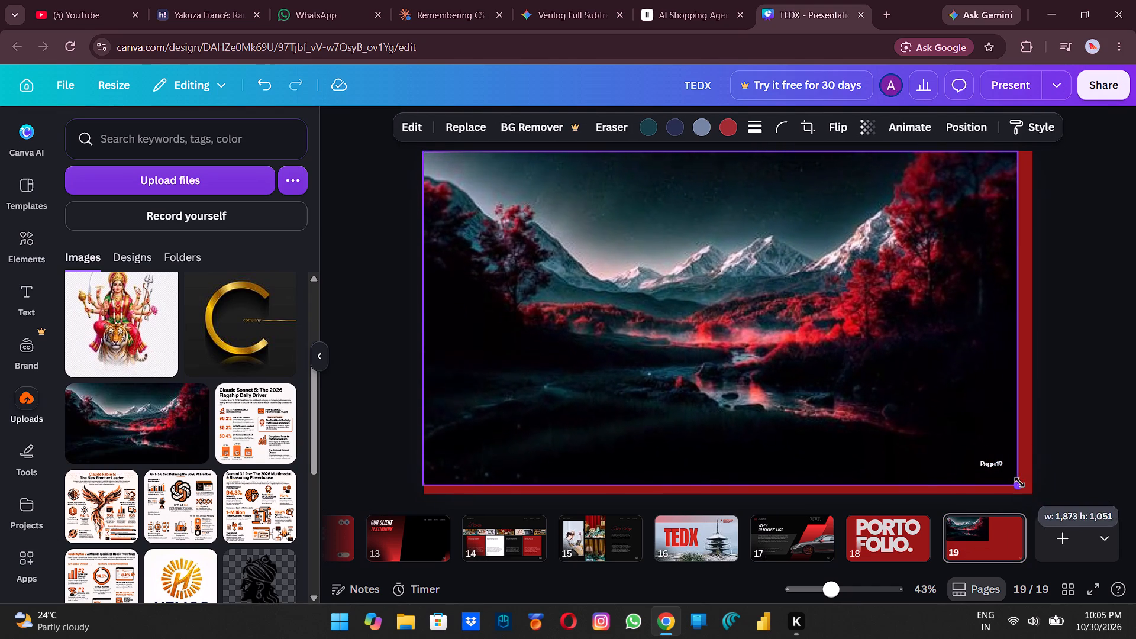
drag(1019, 482, 1030, 490)
Delete the "Page 19" number text from the landscape page.
click(987, 466)
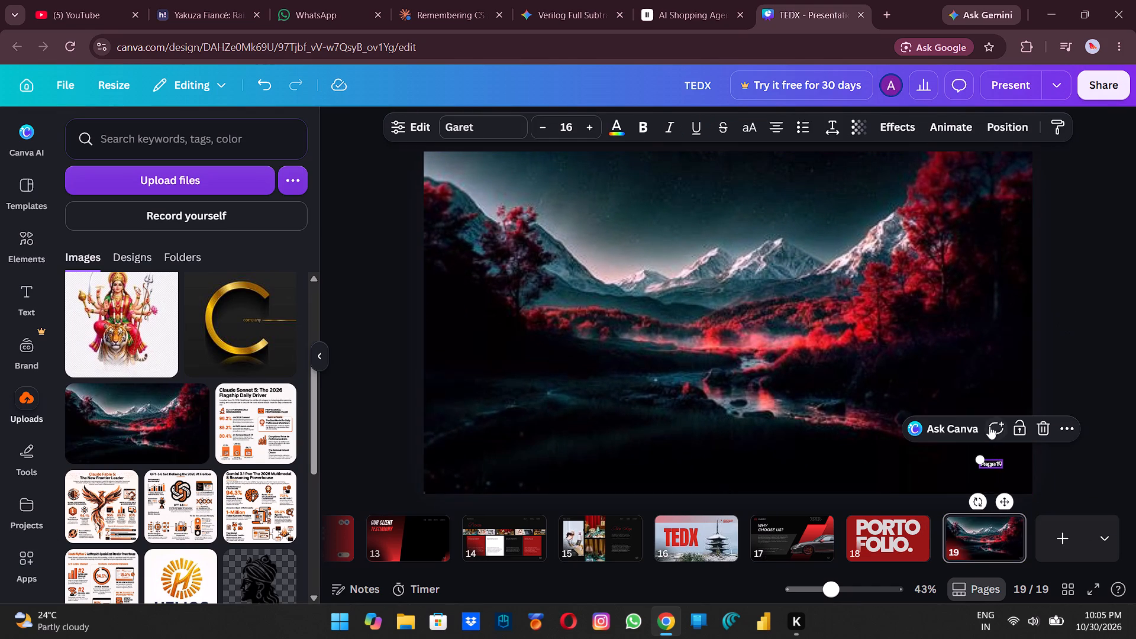
click(1039, 427)
Move the "PORTO FOLIO." heading on page 18 slightly lower so it sits centred on the red background.
scroll(780, 286, up, 1)
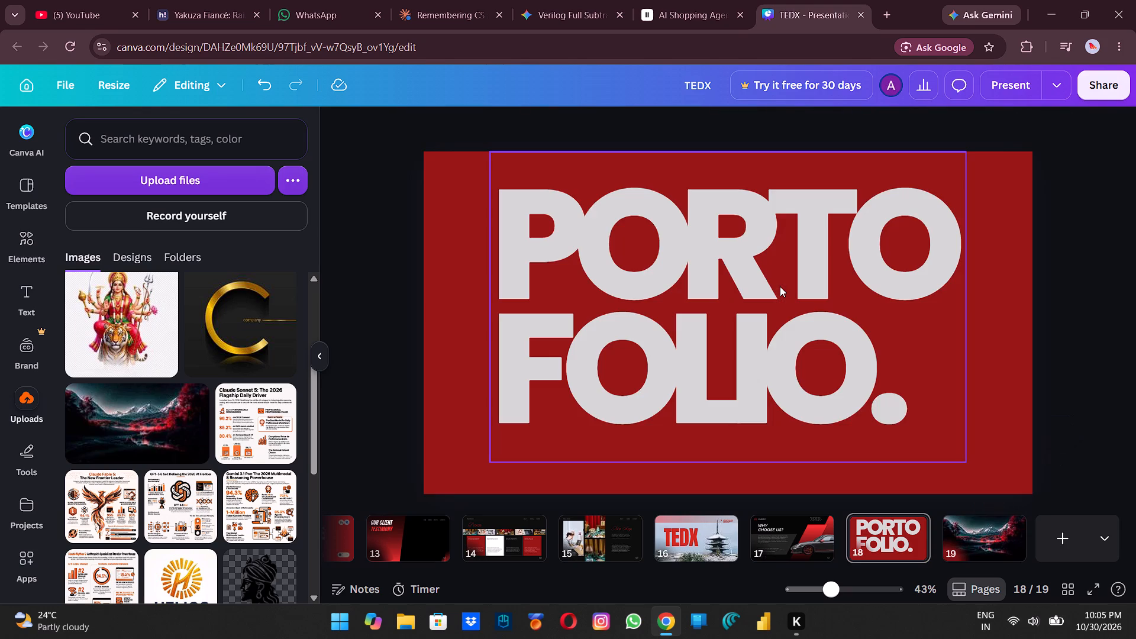
drag(780, 286, 778, 281)
click(778, 280)
drag(778, 280, 778, 291)
drag(790, 312, 795, 331)
click(1093, 266)
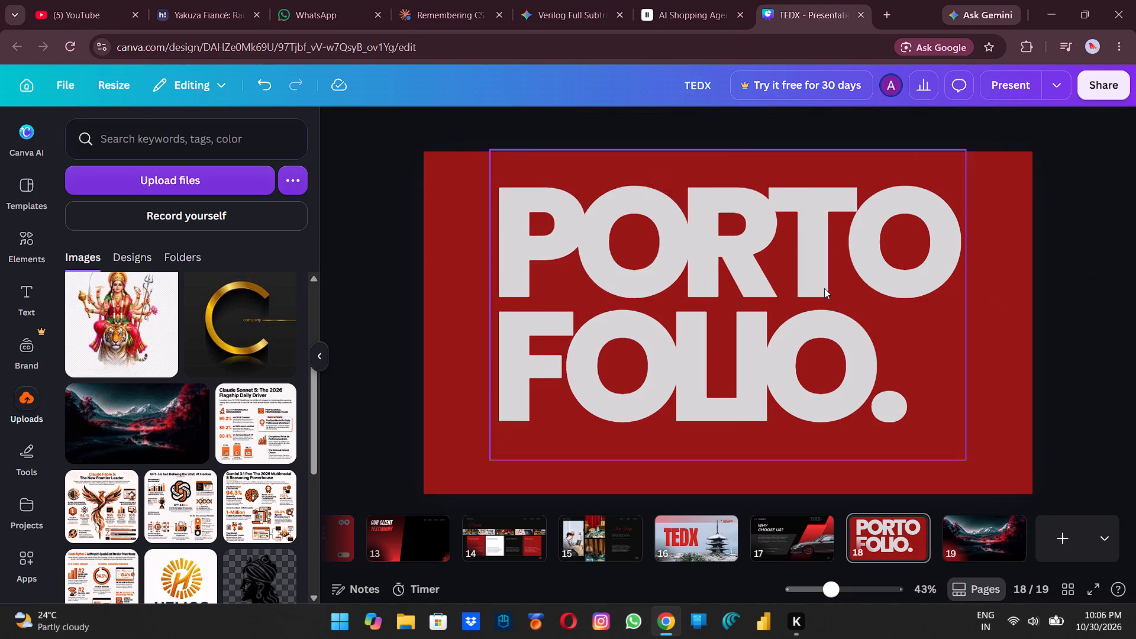
drag(824, 288, 830, 299)
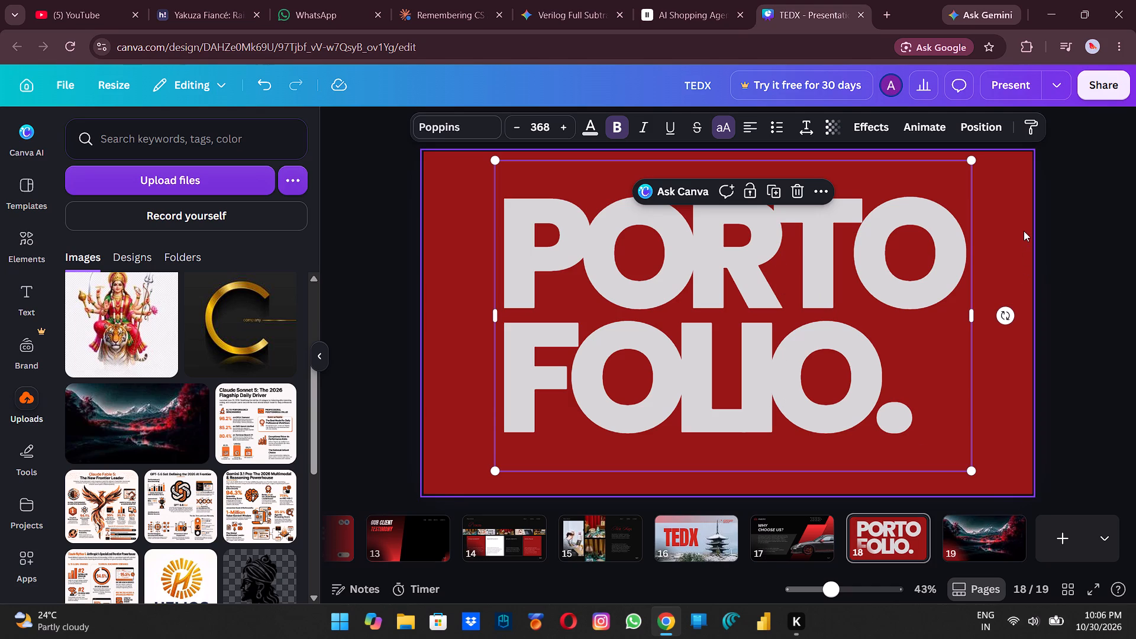
drag(896, 252, 896, 251)
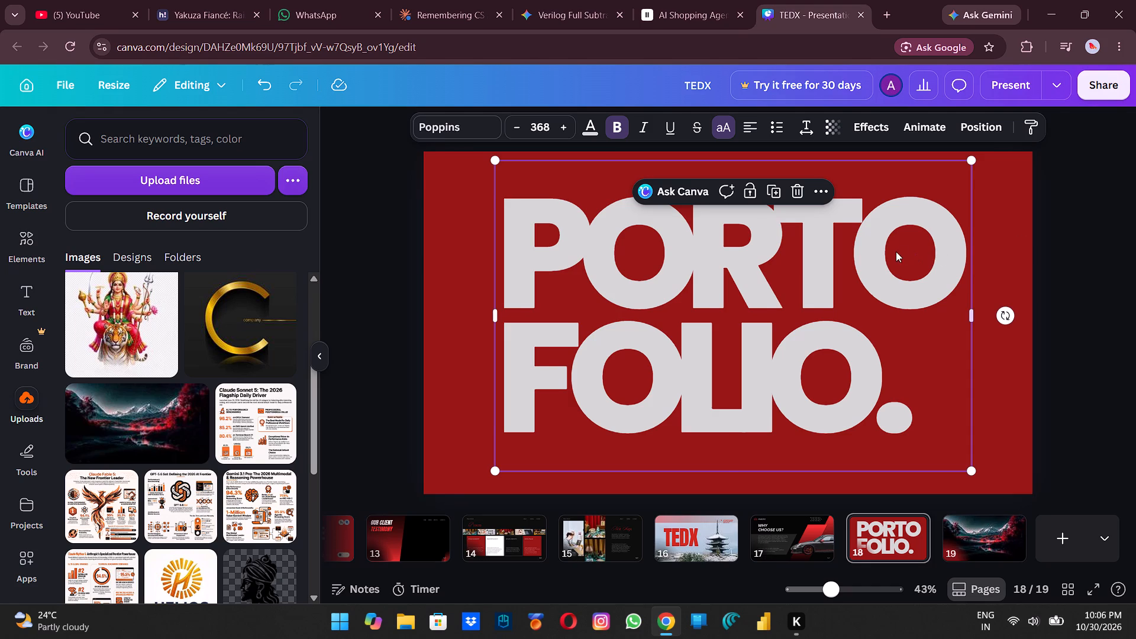
drag(896, 251, 890, 251)
Add a new blank red page after page 19, the landscape page.
click(1056, 528)
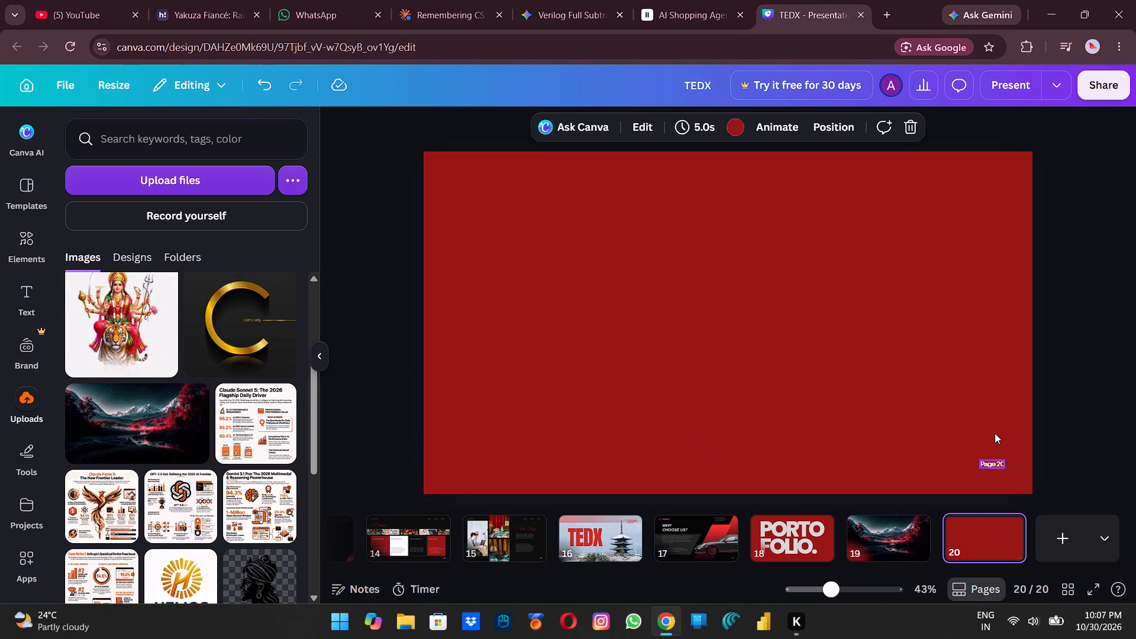
key(Delete)
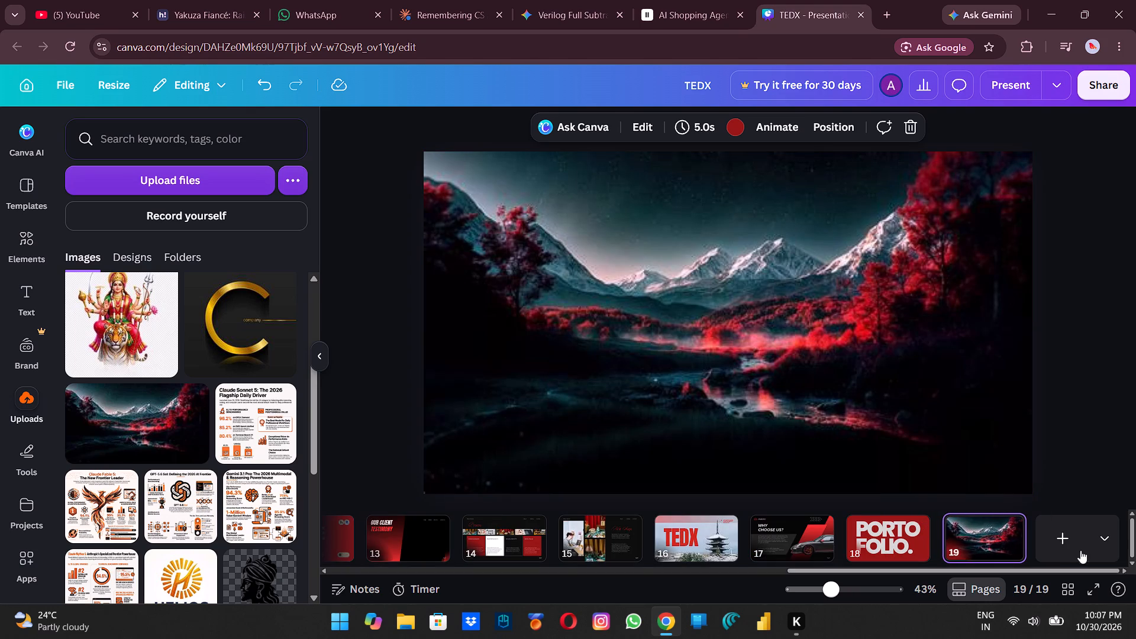
click(1080, 550)
Place the uploaded blue snowy mountain picture on page 20, aligned to the page's top-left corner.
scroll(269, 460, down, 5)
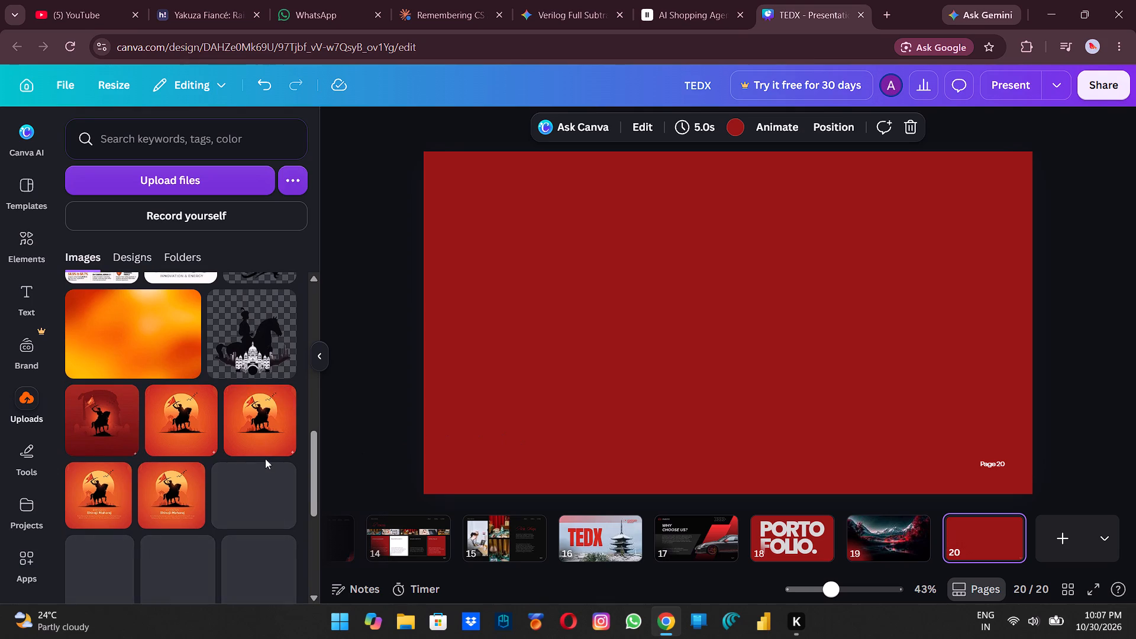
scroll(235, 553, down, 1)
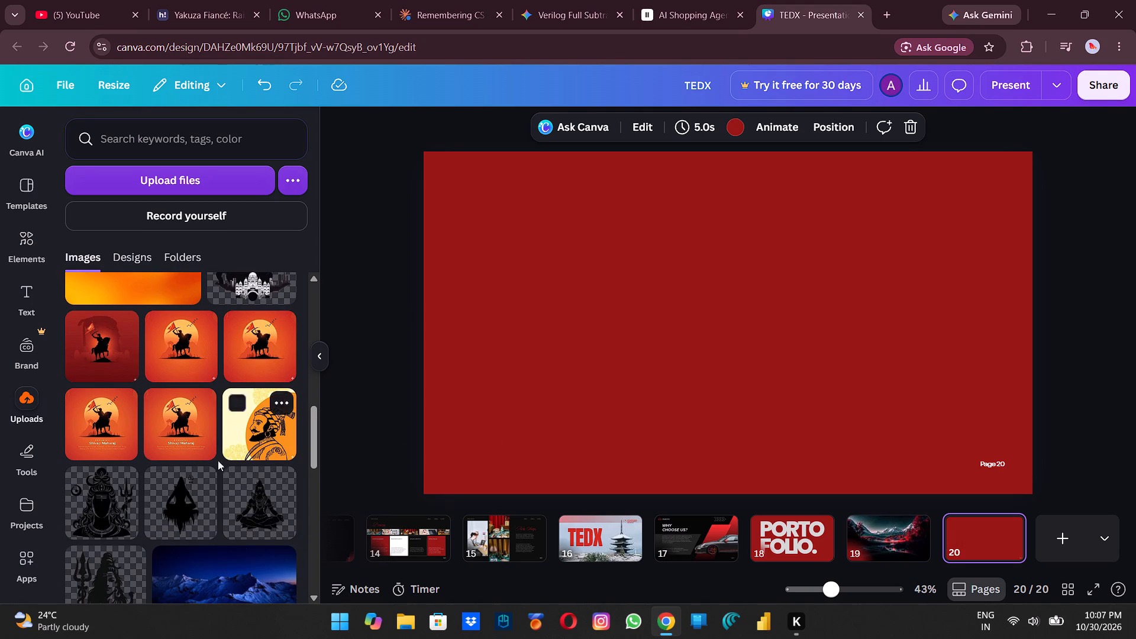
scroll(206, 499, down, 4)
click(208, 308)
drag(743, 313, 743, 312)
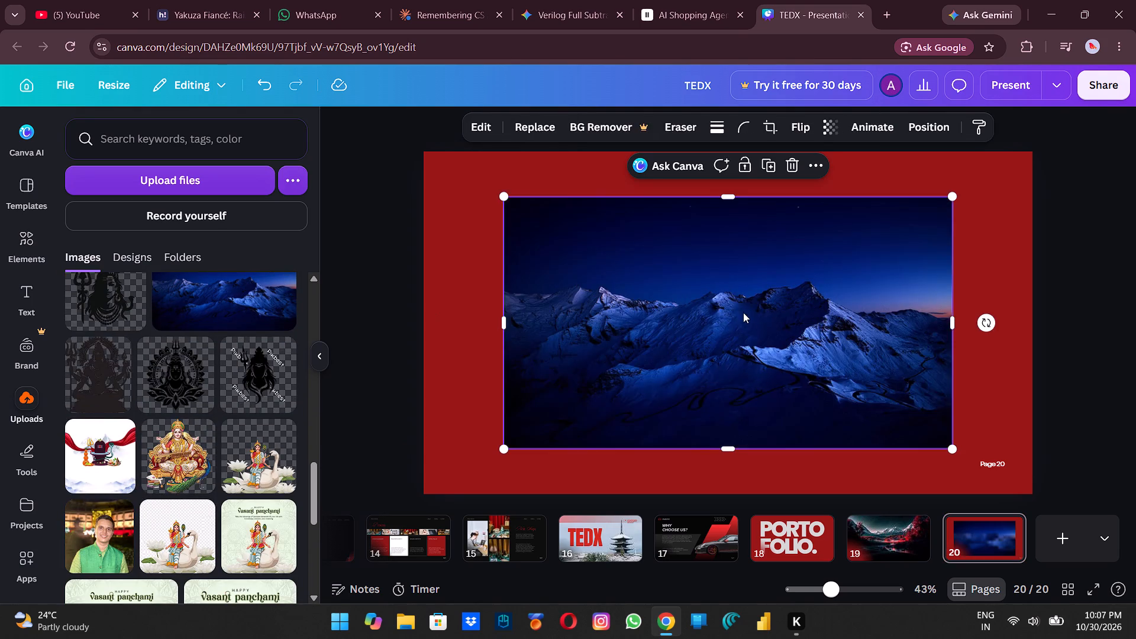
drag(743, 312, 663, 266)
Delete the "Page 20" number text from the blue mountain page.
click(990, 460)
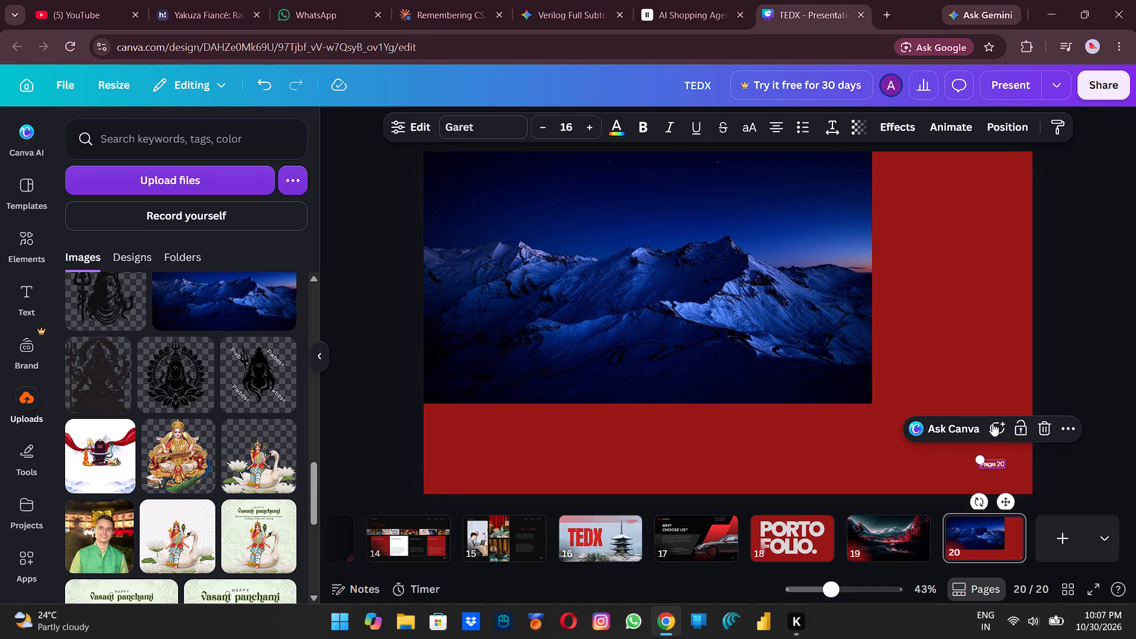
click(1035, 427)
Enlarge the blue snowy mountain picture on page 20 proportionally until it covers the whole page.
click(816, 367)
drag(868, 403, 1016, 492)
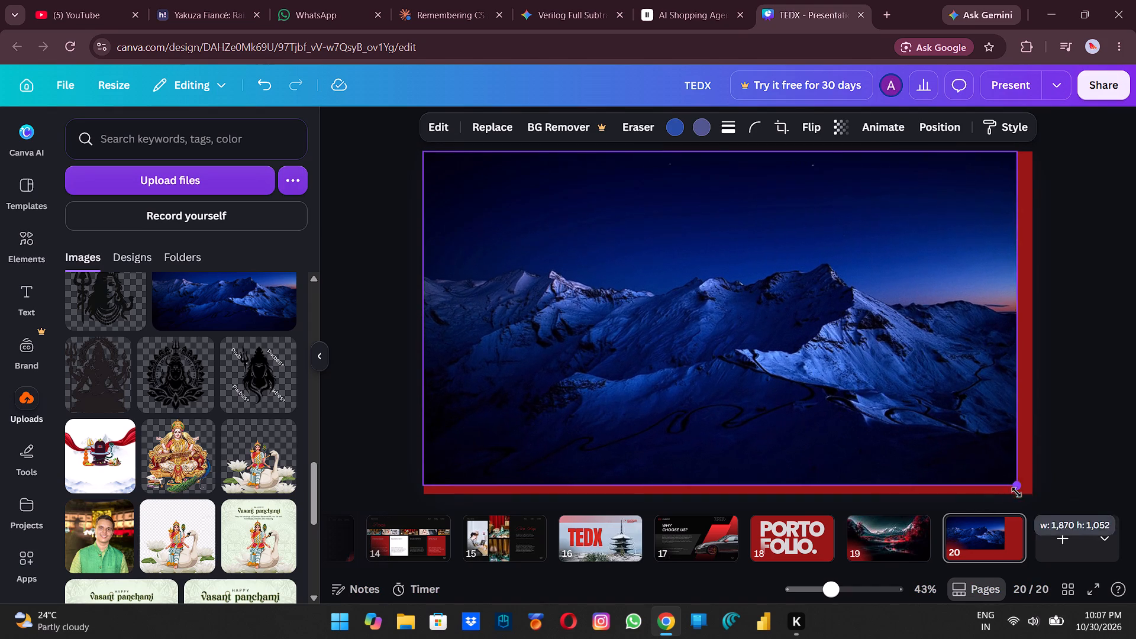
drag(1016, 492, 1028, 496)
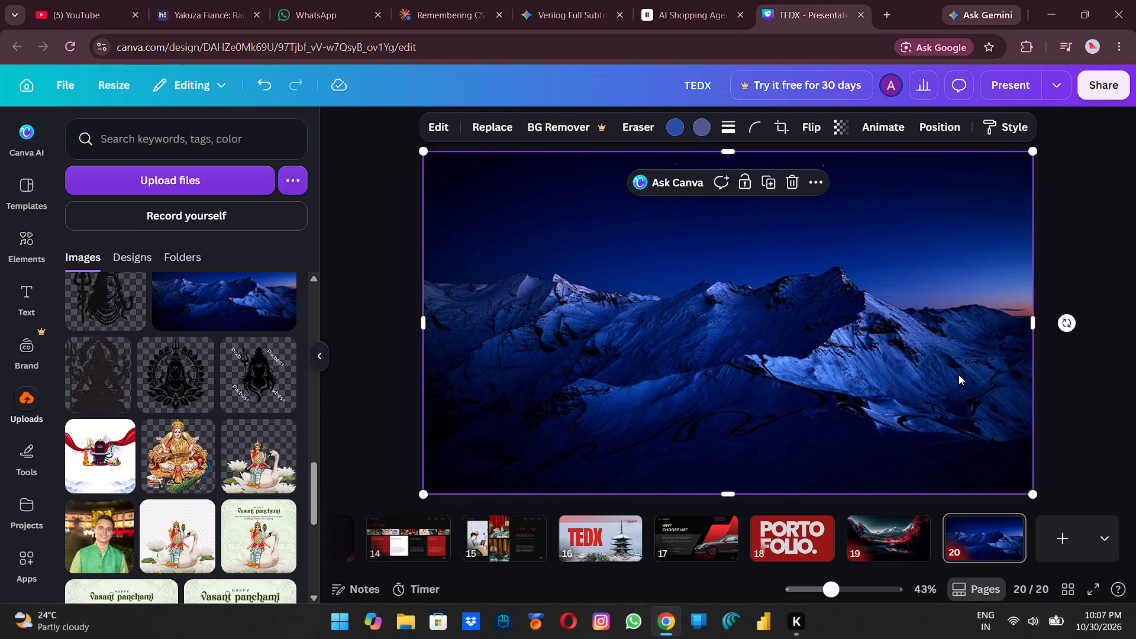
Add a new blank red page after page 20, the blue mountain page.
click(1058, 531)
Place the uploaded blue starry sky picture with orange horizon clouds on page 21, aligned to the page's top-left corner.
scroll(227, 430, down, 3)
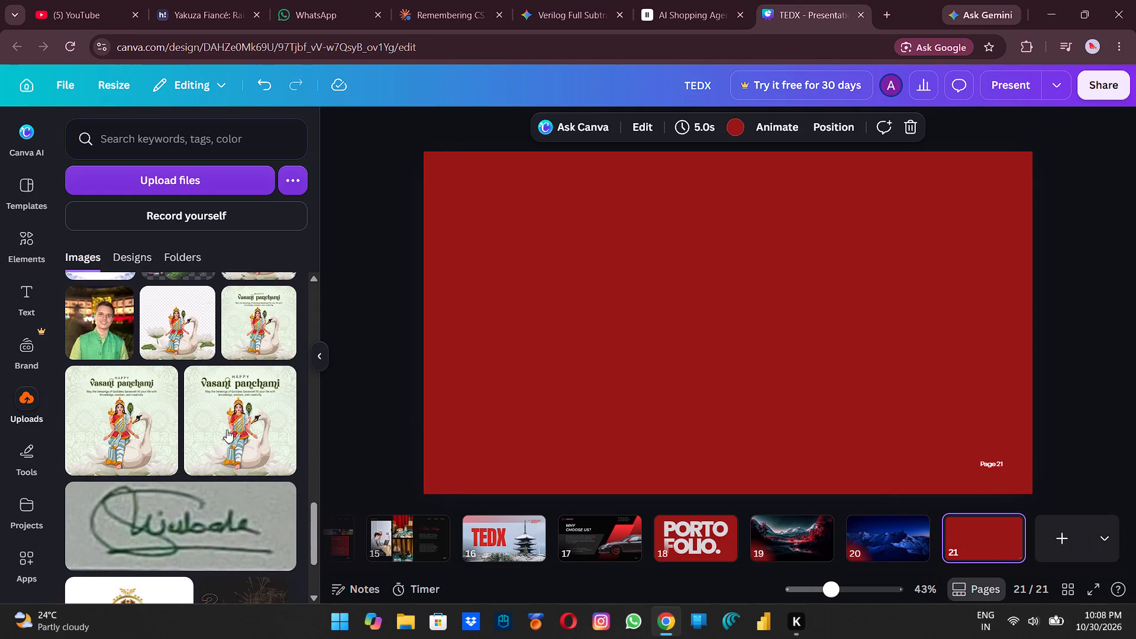
scroll(227, 430, down, 5)
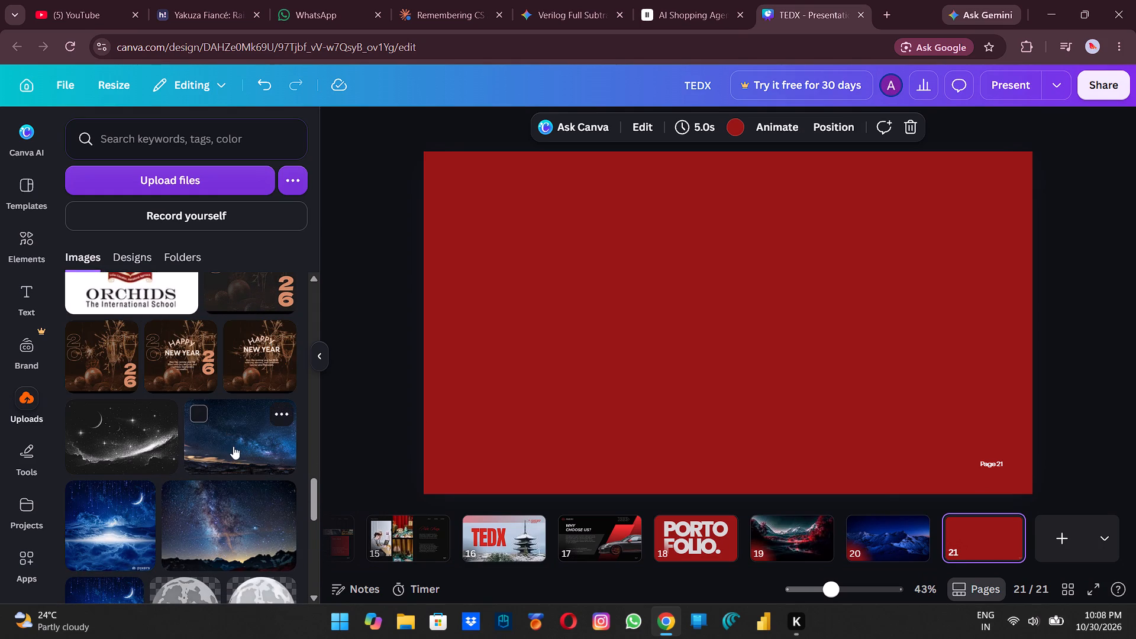
click(233, 446)
drag(688, 322, 502, 249)
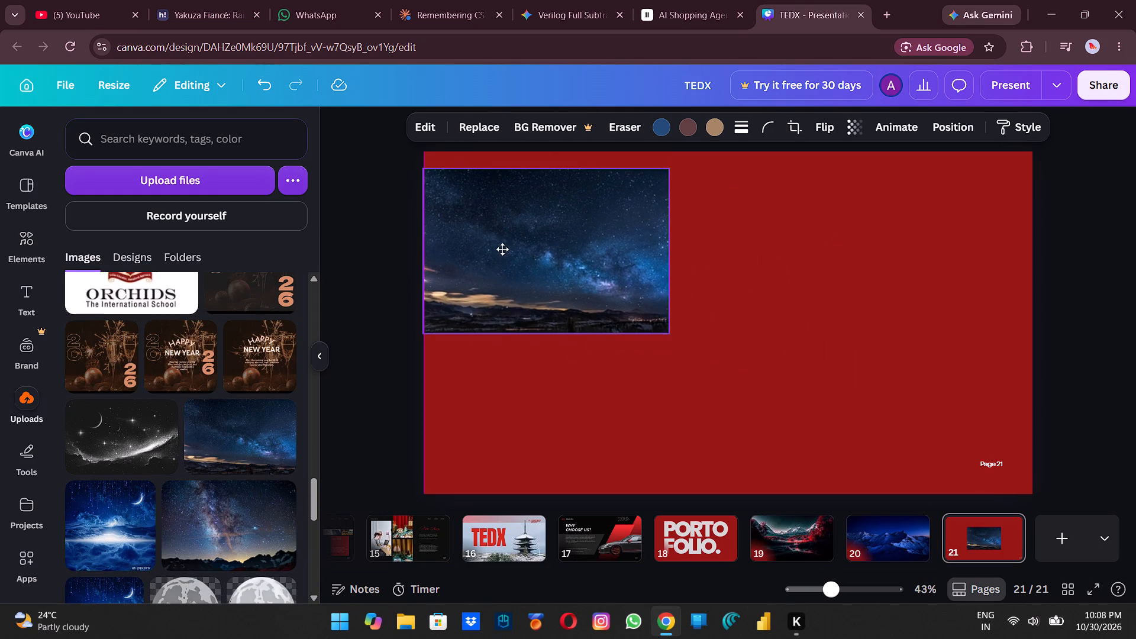
drag(502, 249, 504, 233)
Enlarge the starry sky picture to slightly wider than page 21 and shift it up so its dark horizon shows at the bottom.
drag(669, 318, 842, 395)
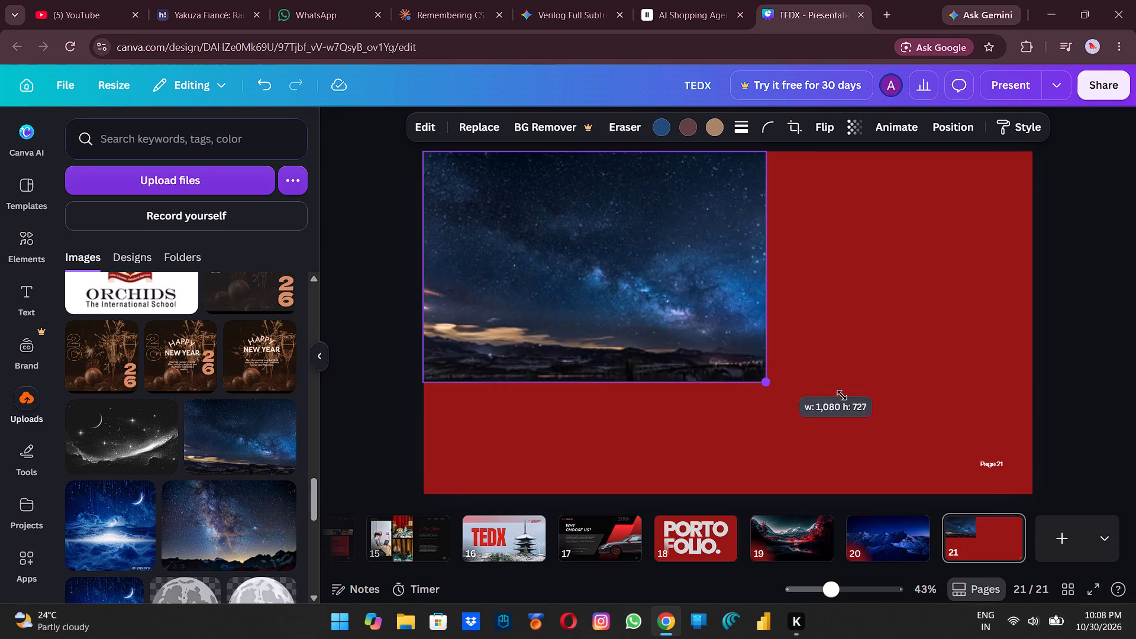
drag(842, 395, 1097, 478)
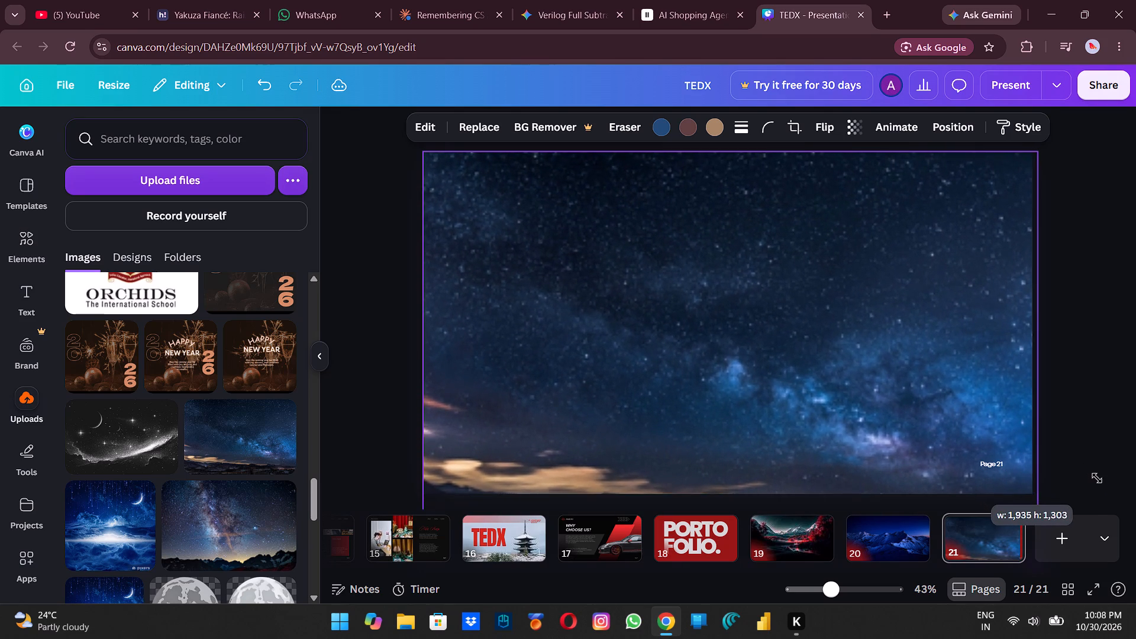
drag(1097, 478, 1105, 481)
drag(954, 373, 960, 308)
drag(960, 308, 960, 311)
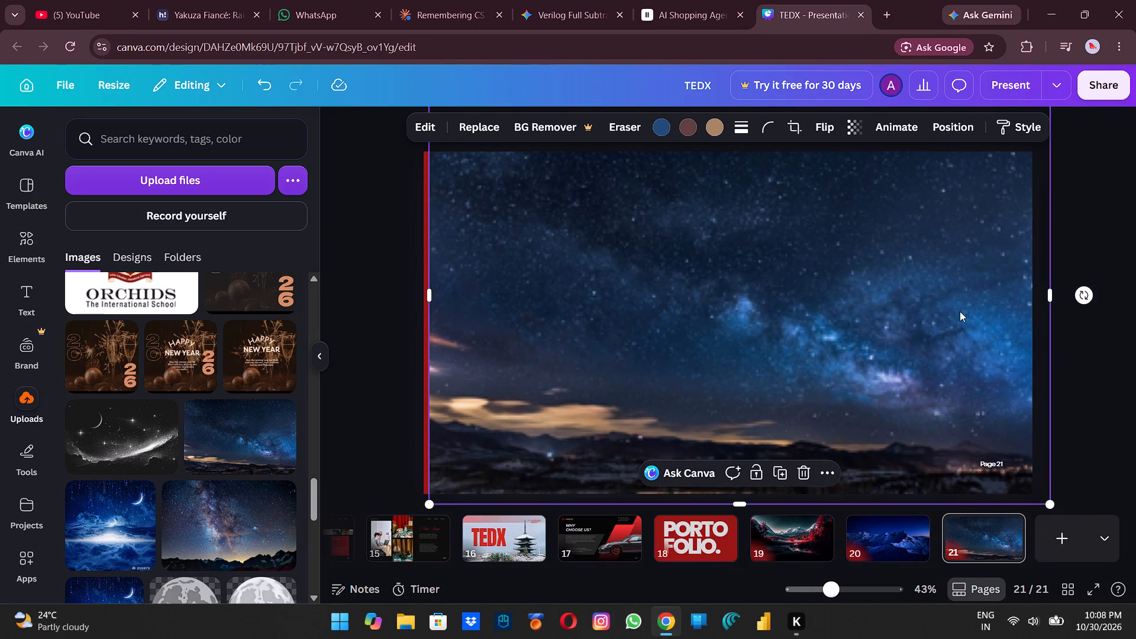
drag(960, 311, 960, 315)
Delete the "Page 21" number text from the starry sky page.
click(994, 468)
click(1043, 426)
Nudge the starry sky picture slightly left to cover the red strip along page 21's left edge.
drag(869, 363, 861, 363)
Add a new blank red page after page 21, the starry sky page.
click(1066, 540)
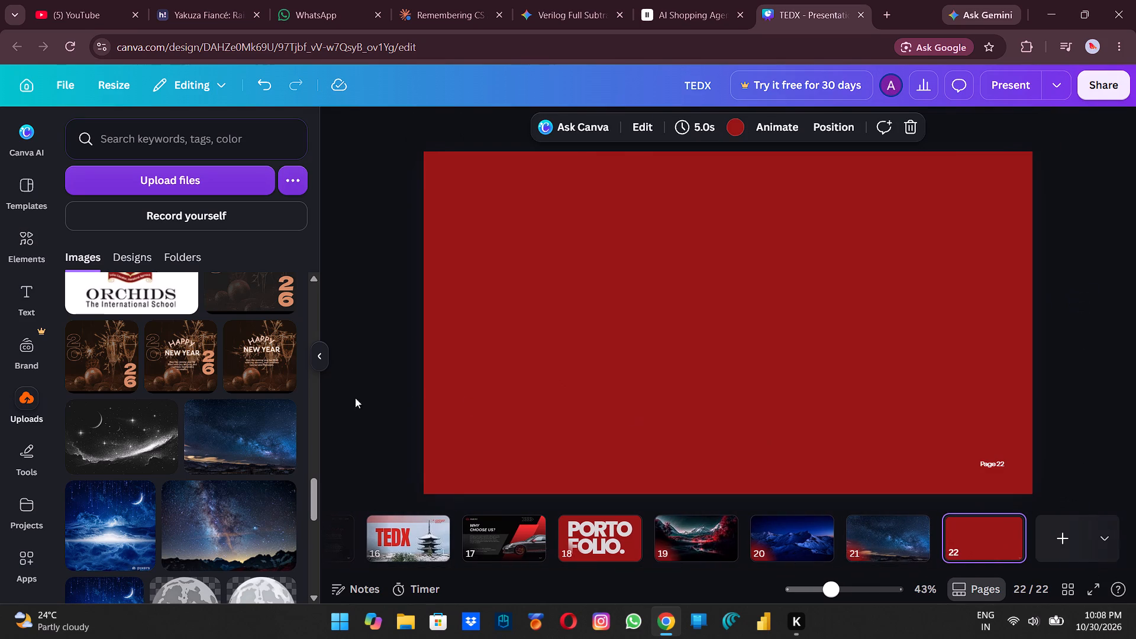
Place the uploaded black-and-white crescent moon and stars picture on page 22, aligned to the page's top-left corner.
click(148, 440)
drag(785, 345, 689, 293)
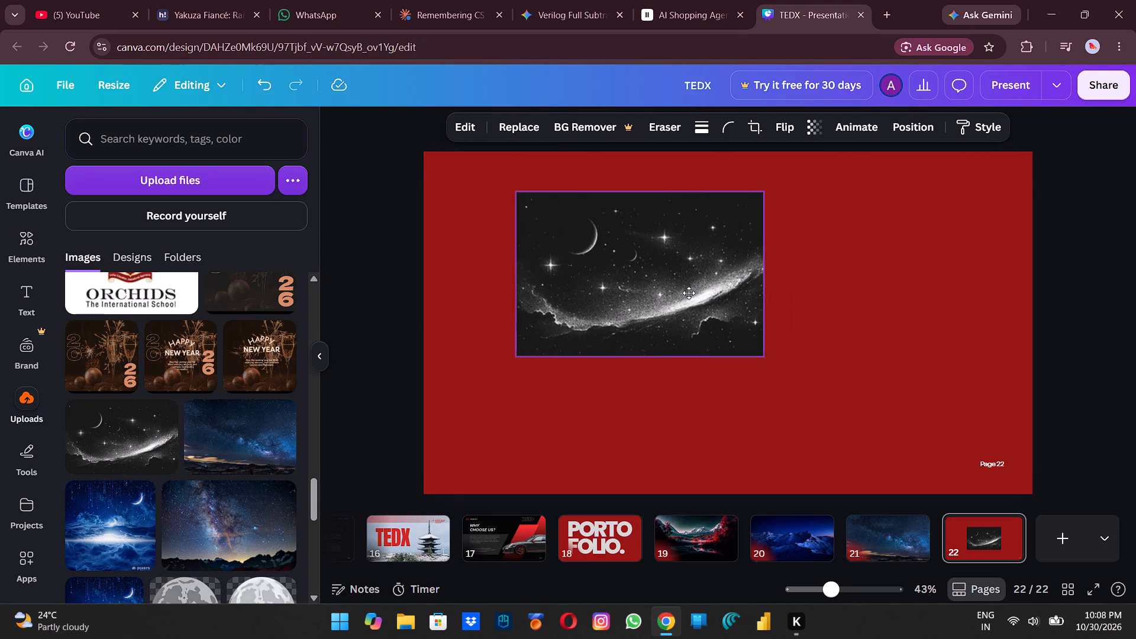
drag(689, 293, 604, 253)
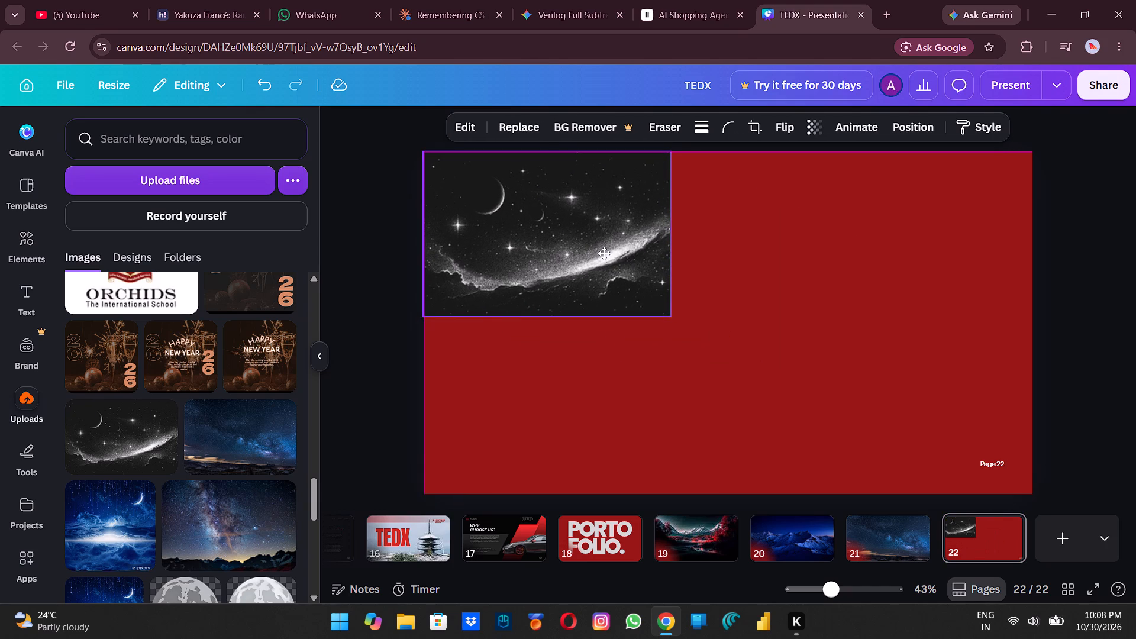
drag(604, 253, 602, 252)
Enlarge the crescent moon picture proportionally to page 22's full height, leaving a red strip along the page's right side.
drag(672, 318, 866, 460)
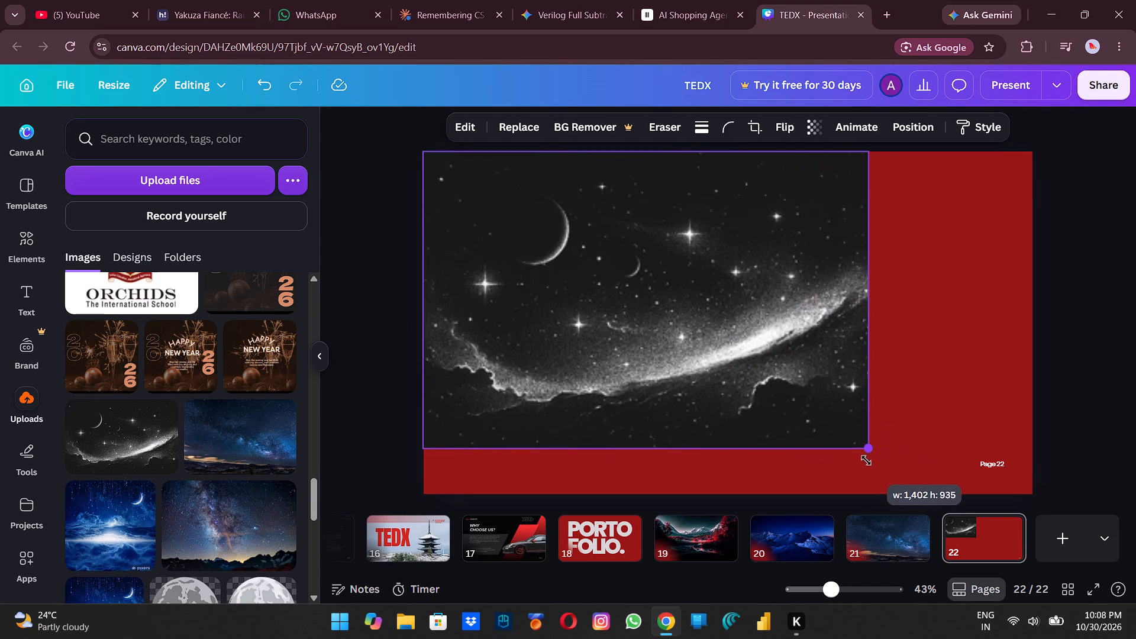
drag(866, 460, 934, 500)
Delete the "Page 22" number text from the crescent moon page.
click(1002, 461)
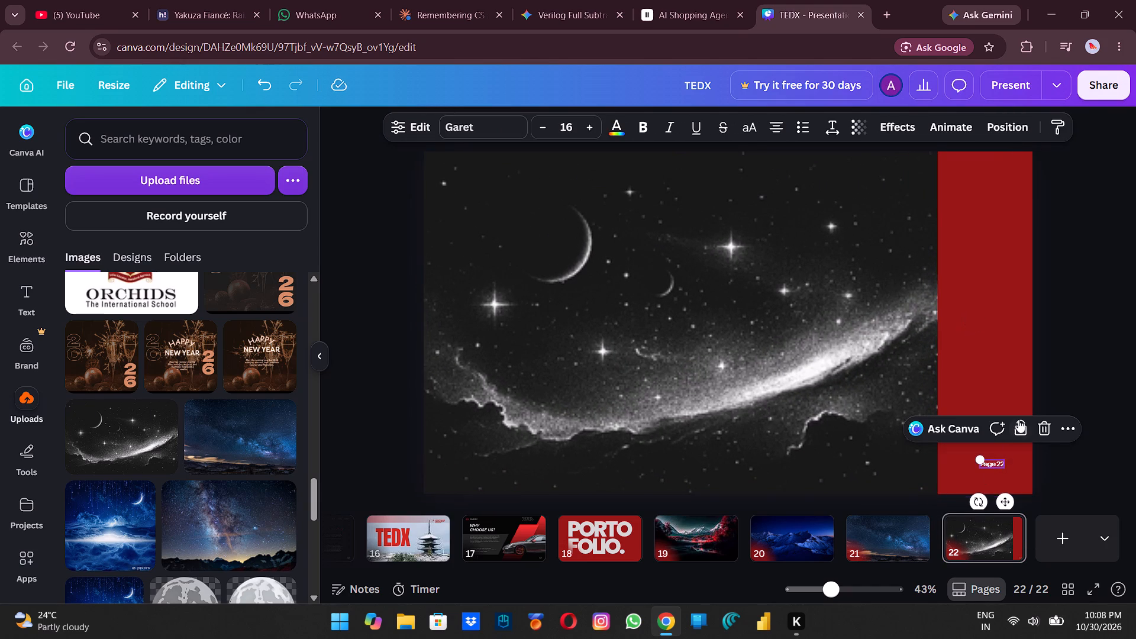
click(1041, 424)
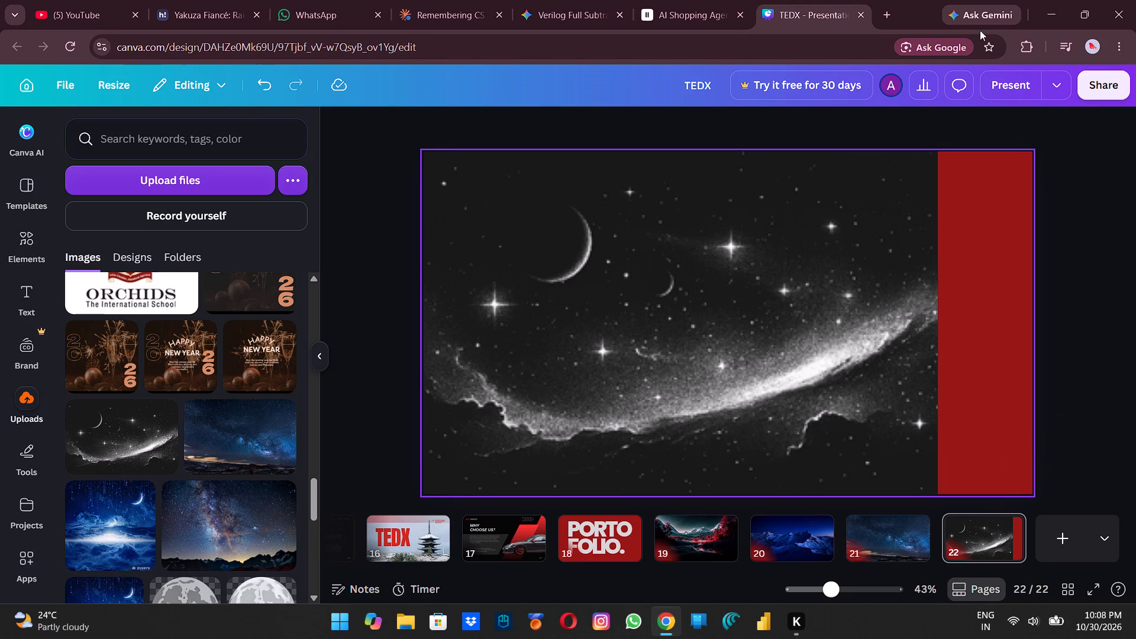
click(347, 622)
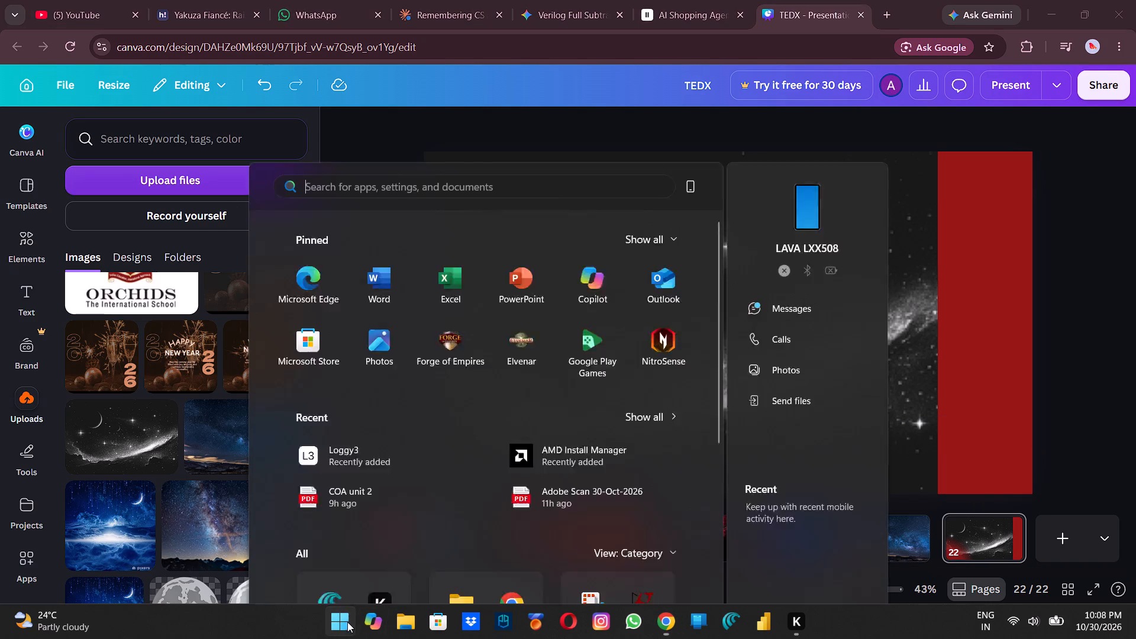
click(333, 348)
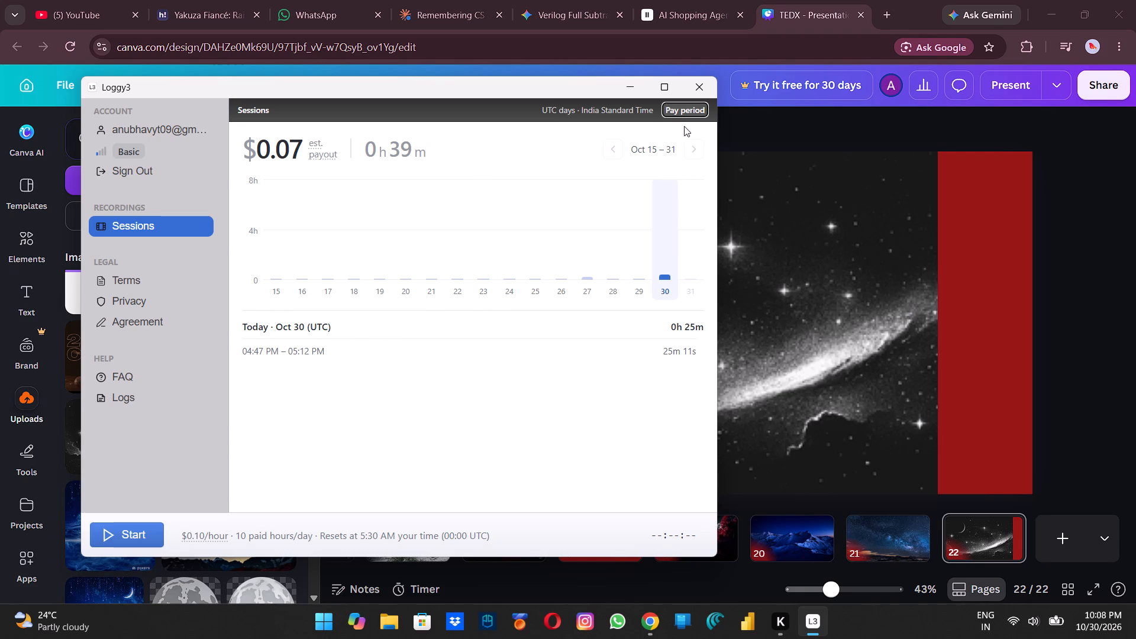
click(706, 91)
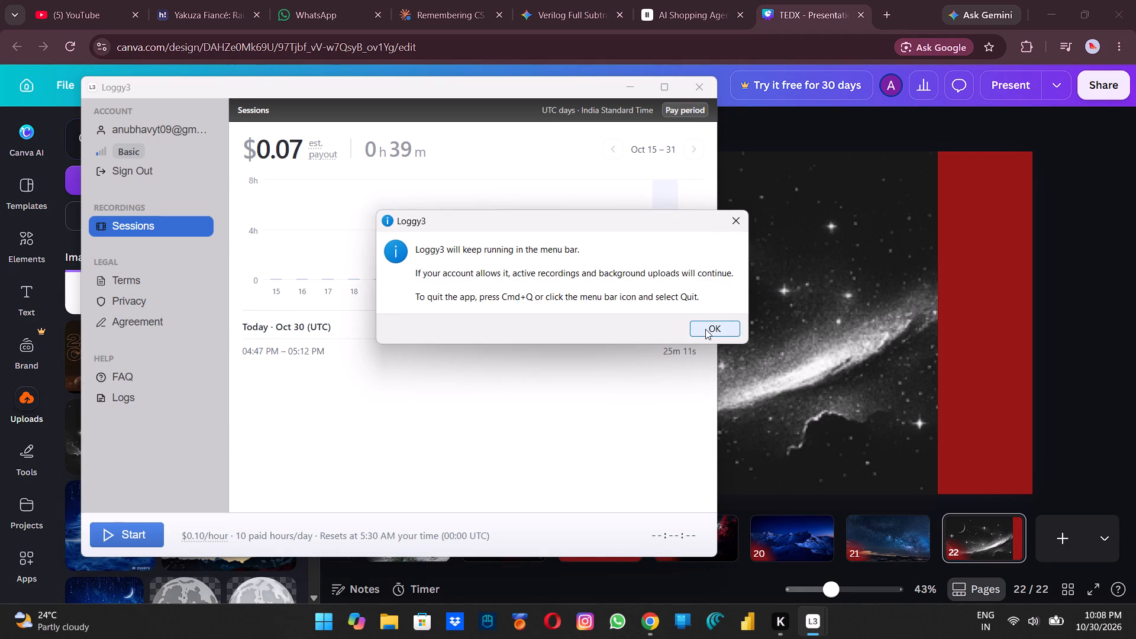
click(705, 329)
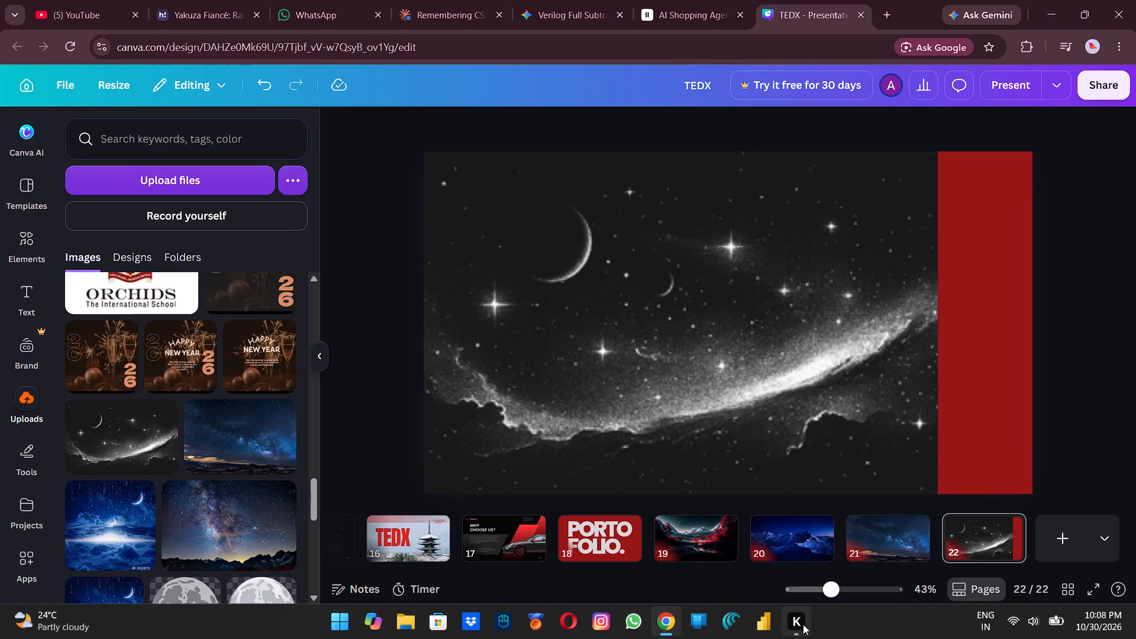
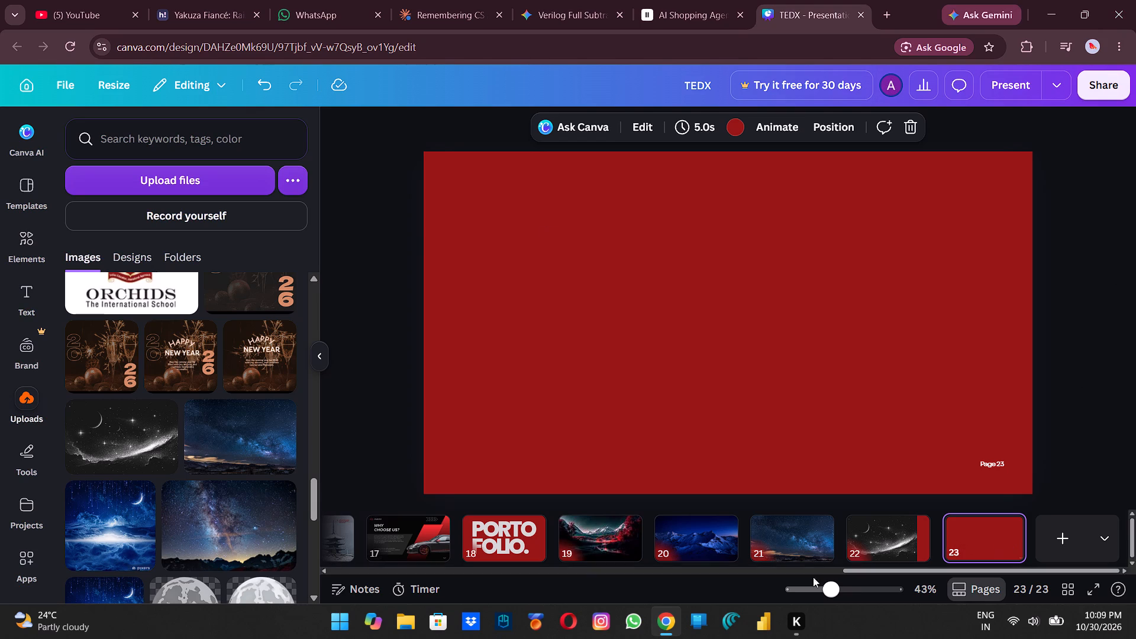
Apply the Modern comic style match to the red forest and snowy mountain picture on page 19.
click(890, 539)
triple_click(602, 536)
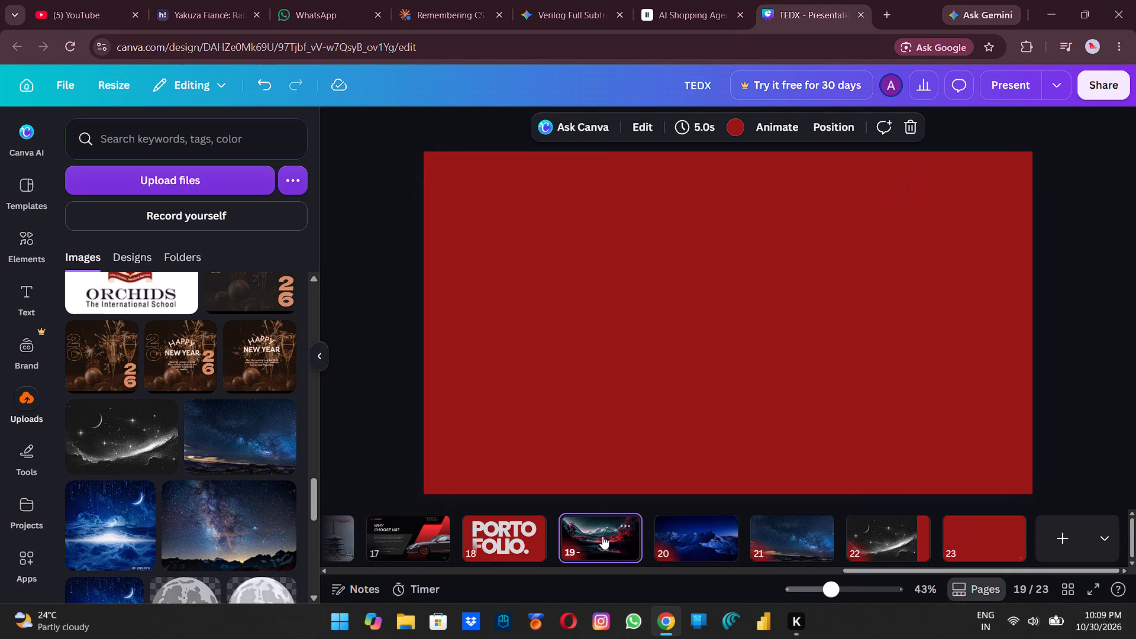
drag(676, 390, 686, 393)
double_click(767, 339)
drag(767, 339, 770, 345)
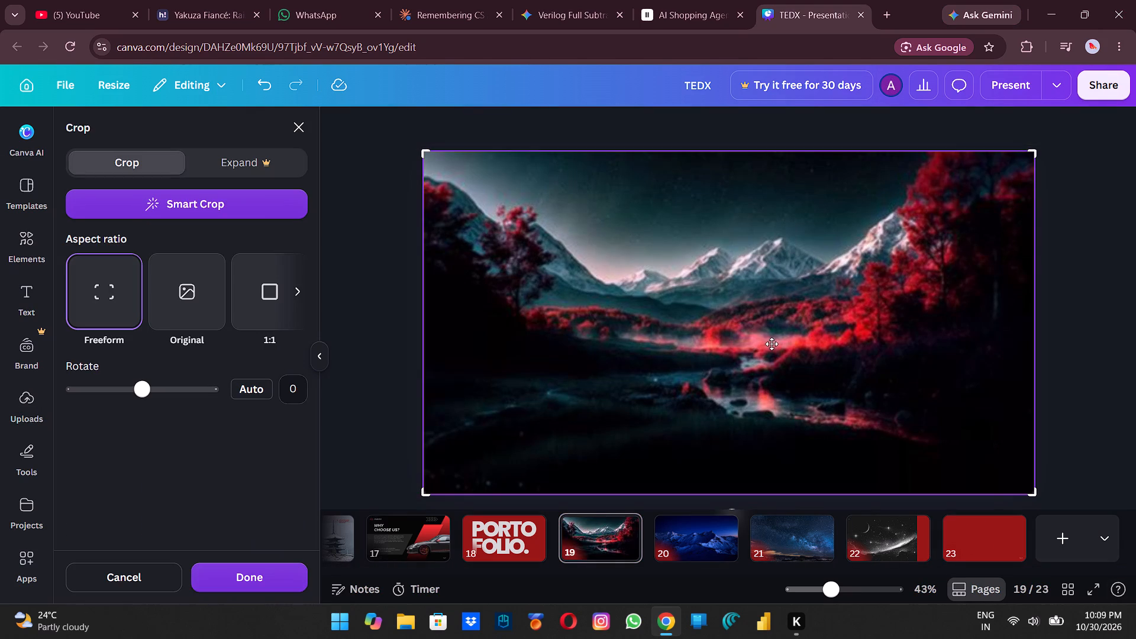
click(841, 317)
click(789, 294)
click(461, 276)
click(361, 266)
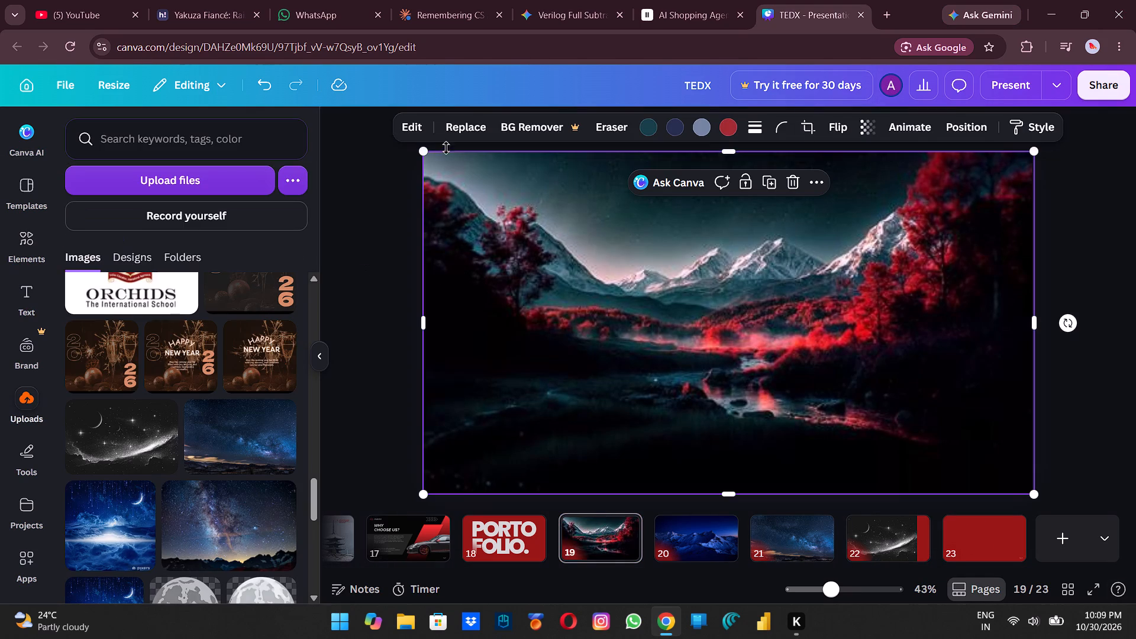
click(426, 127)
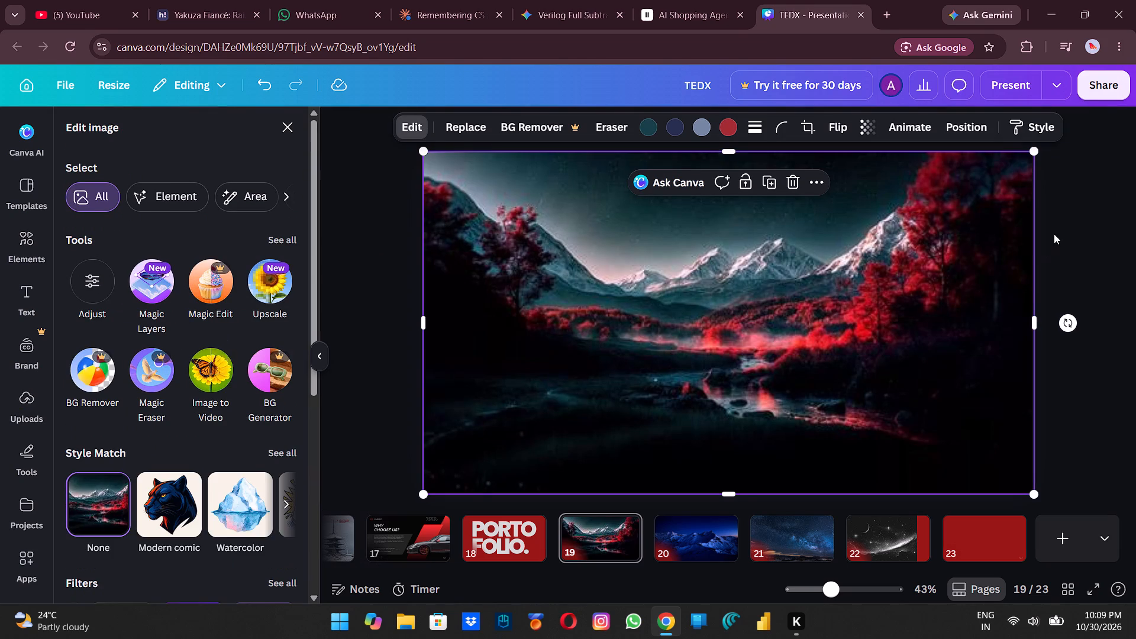
click(165, 506)
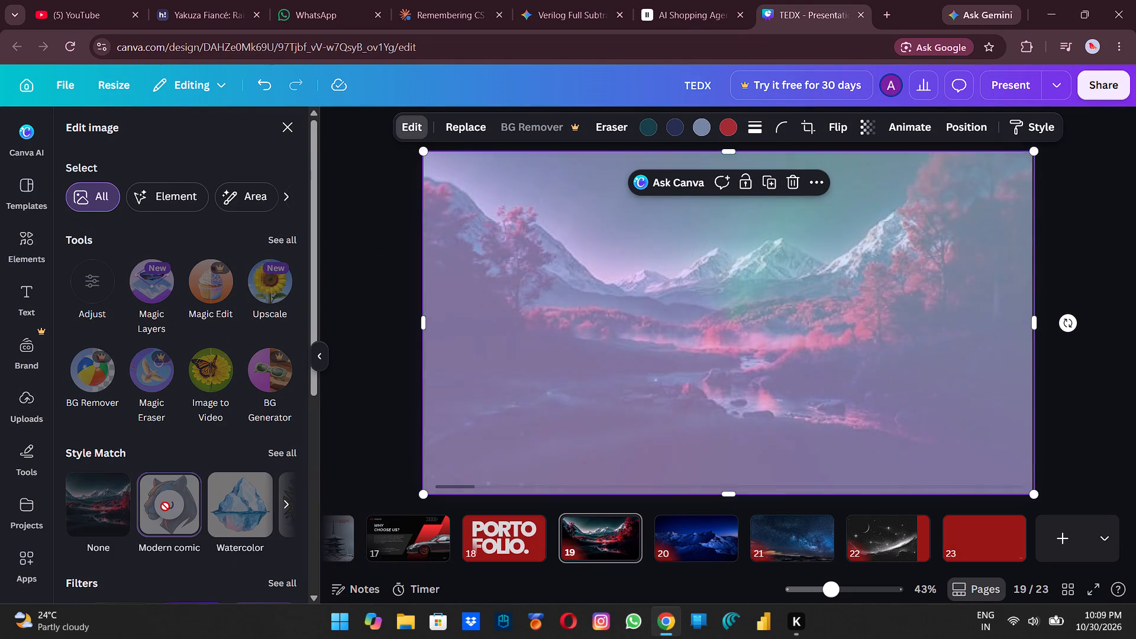
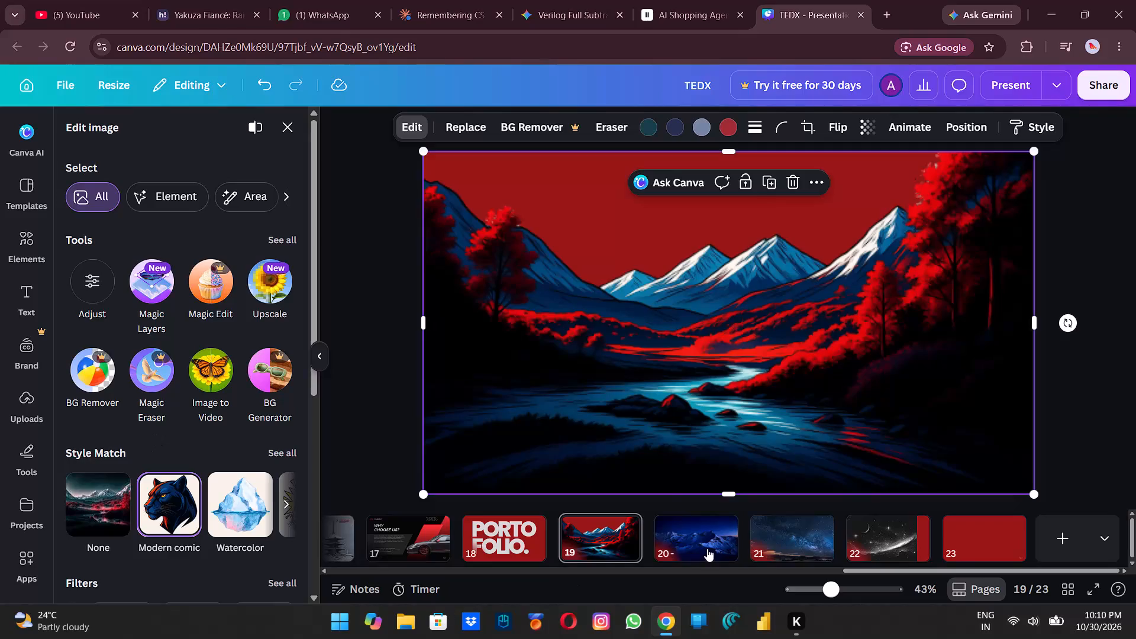
Apply the second suggested page style to the blue snowy mountain picture on page 20, adding heading, subheading and body text.
click(707, 548)
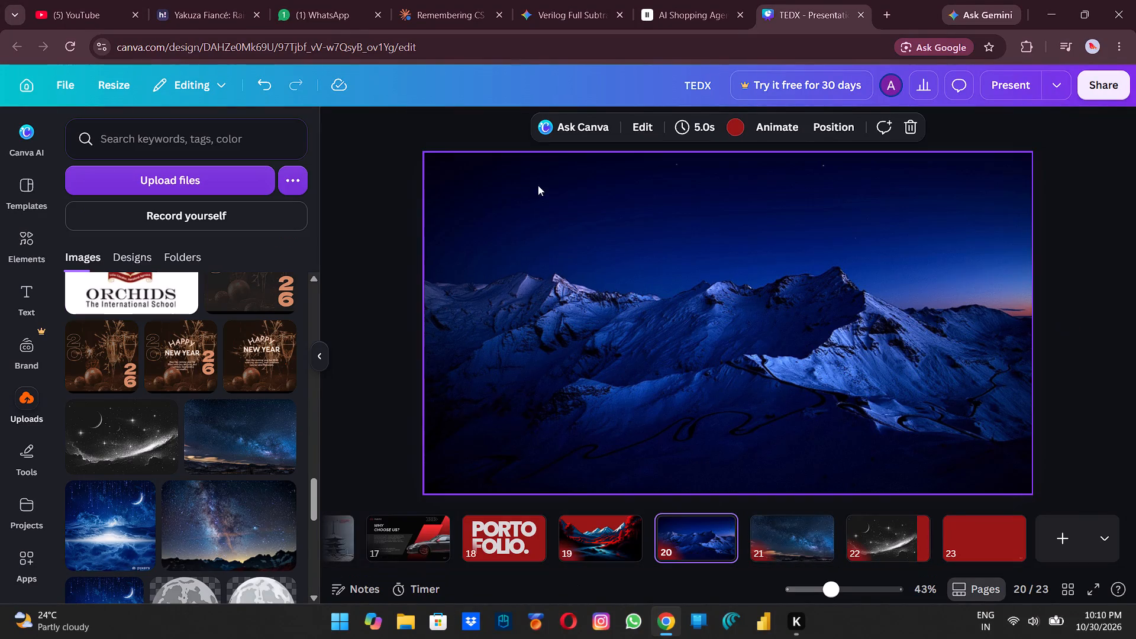
click(631, 125)
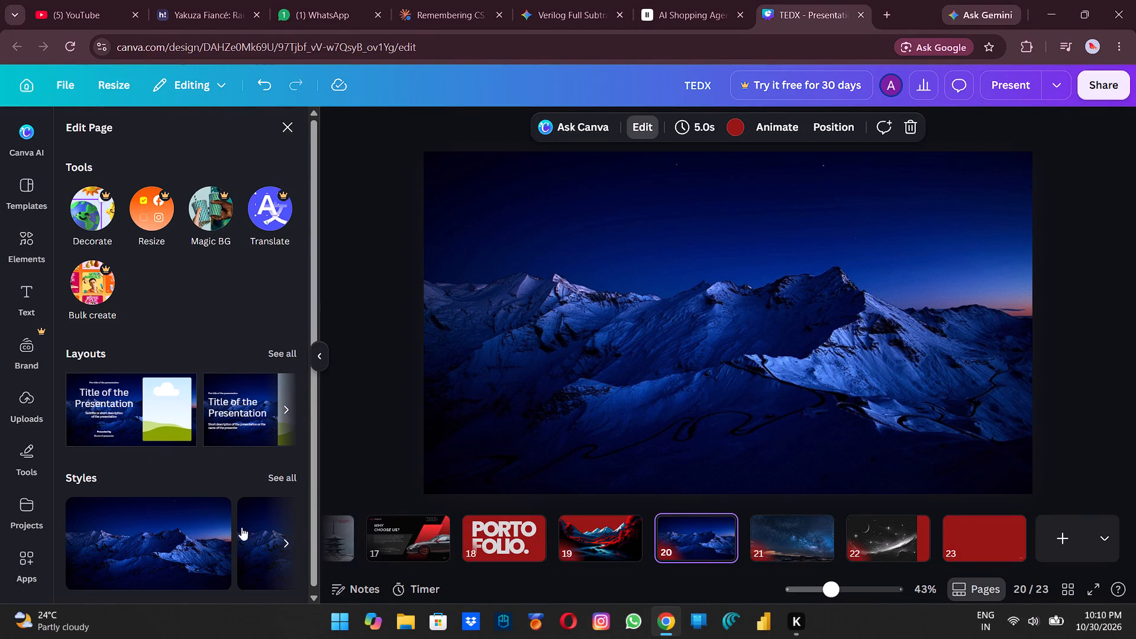
click(258, 522)
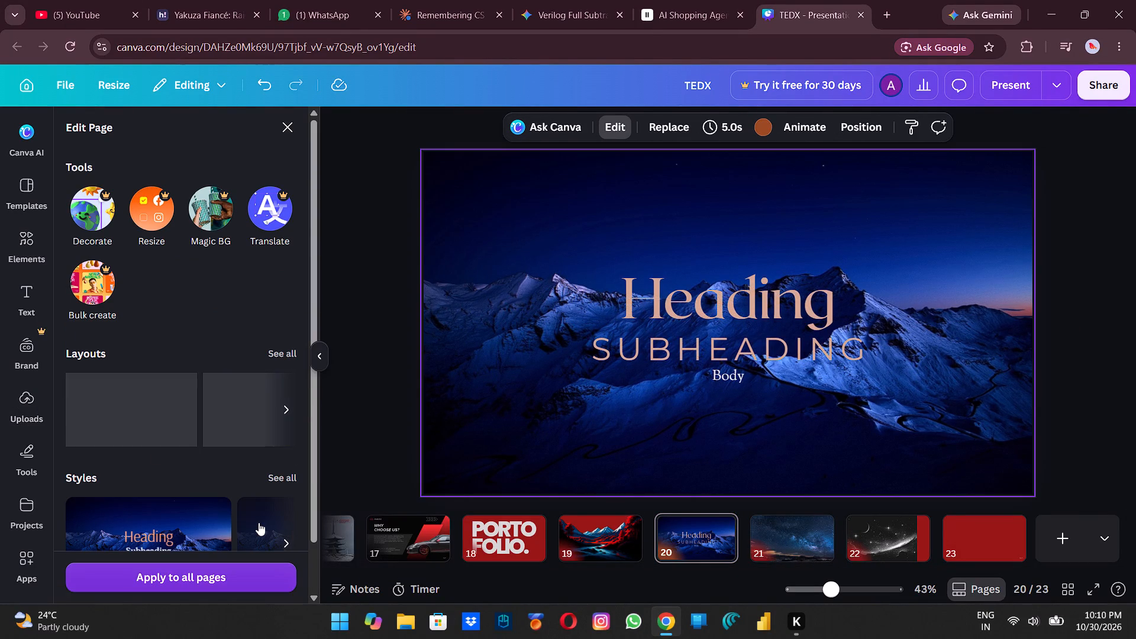
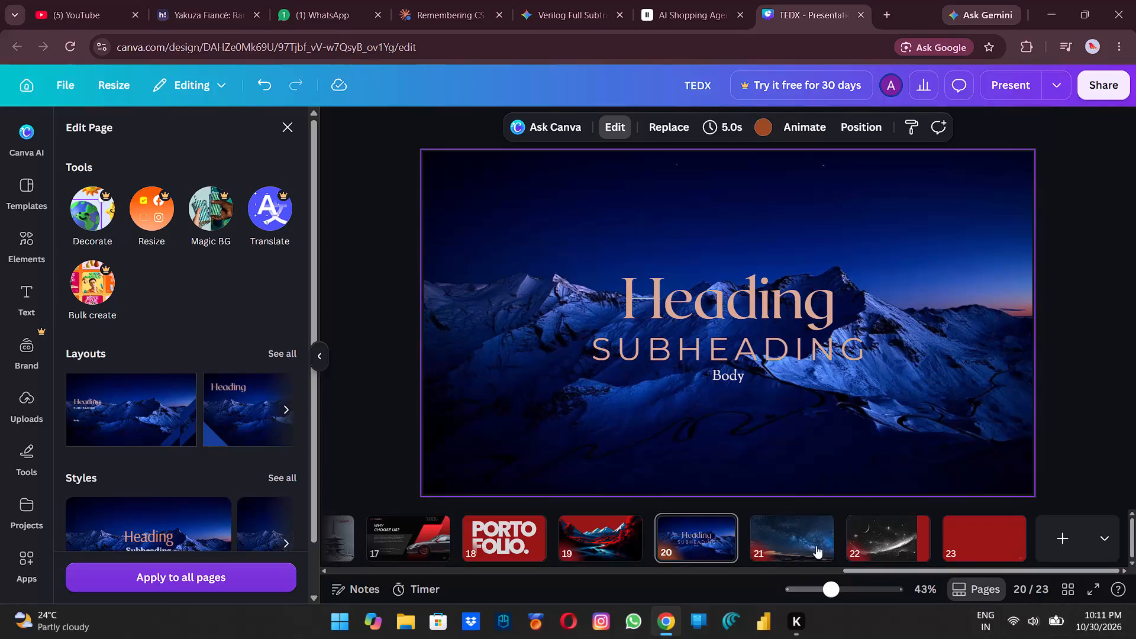
Try suggested page styles on the starry night-sky picture on page 21, ending with white serif heading, subheading and body text.
click(816, 546)
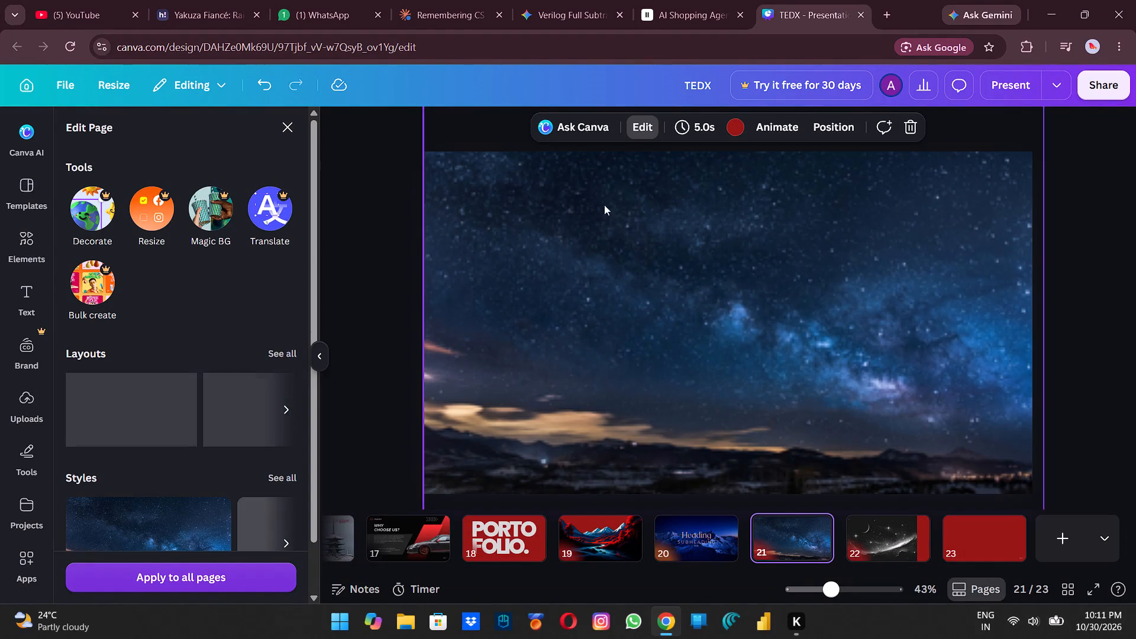
click(283, 412)
scroll(285, 428, down, 2)
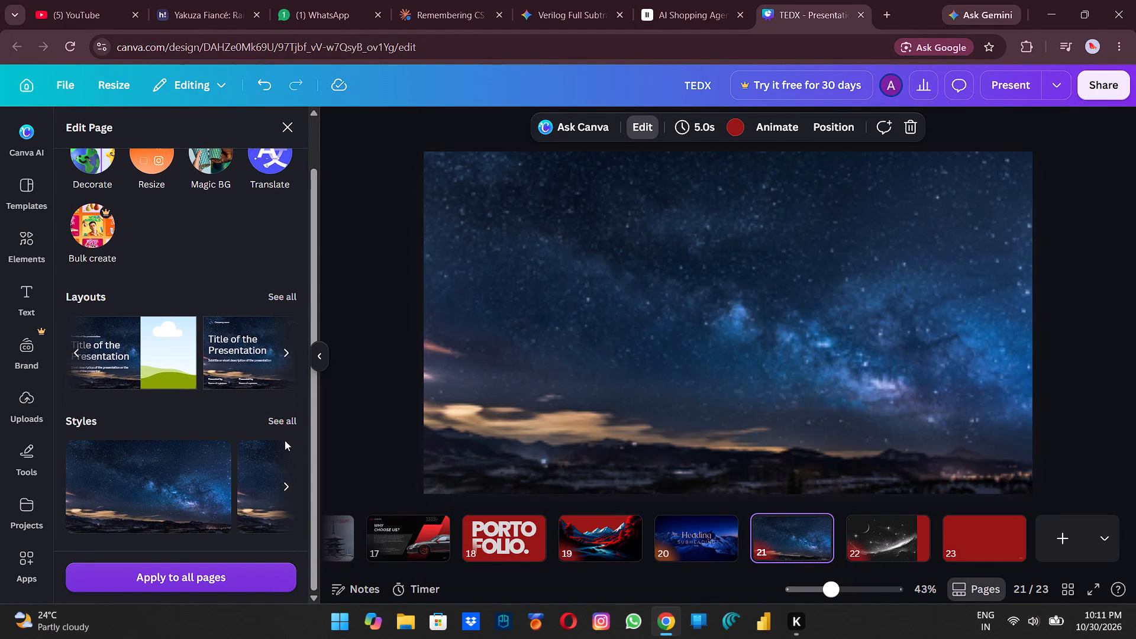
double_click(284, 469)
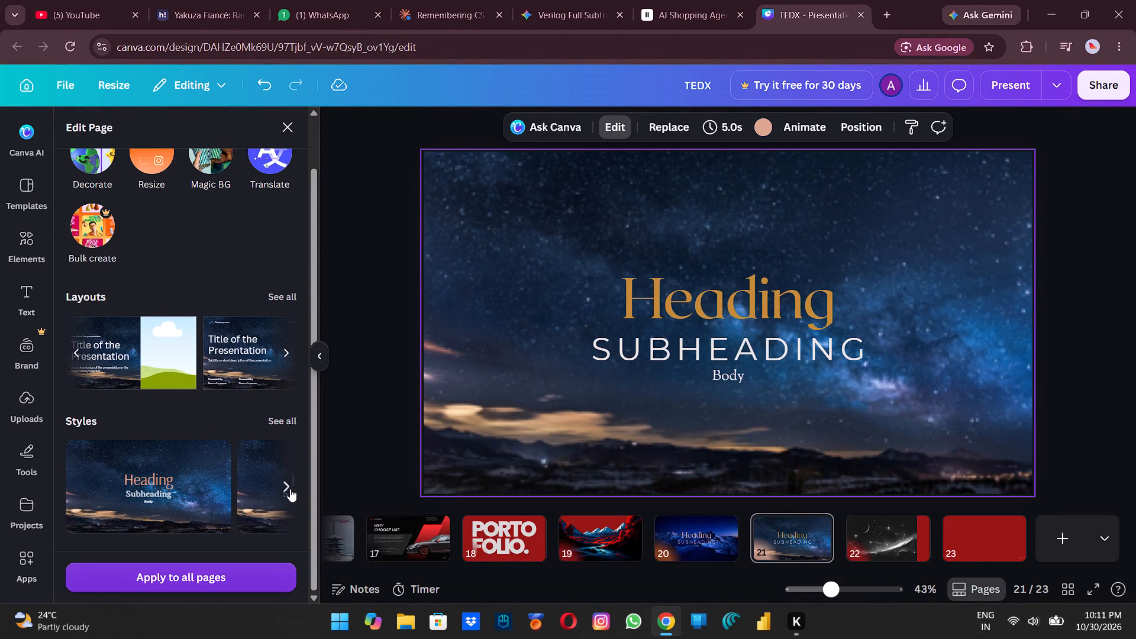
click(290, 489)
click(289, 489)
click(286, 487)
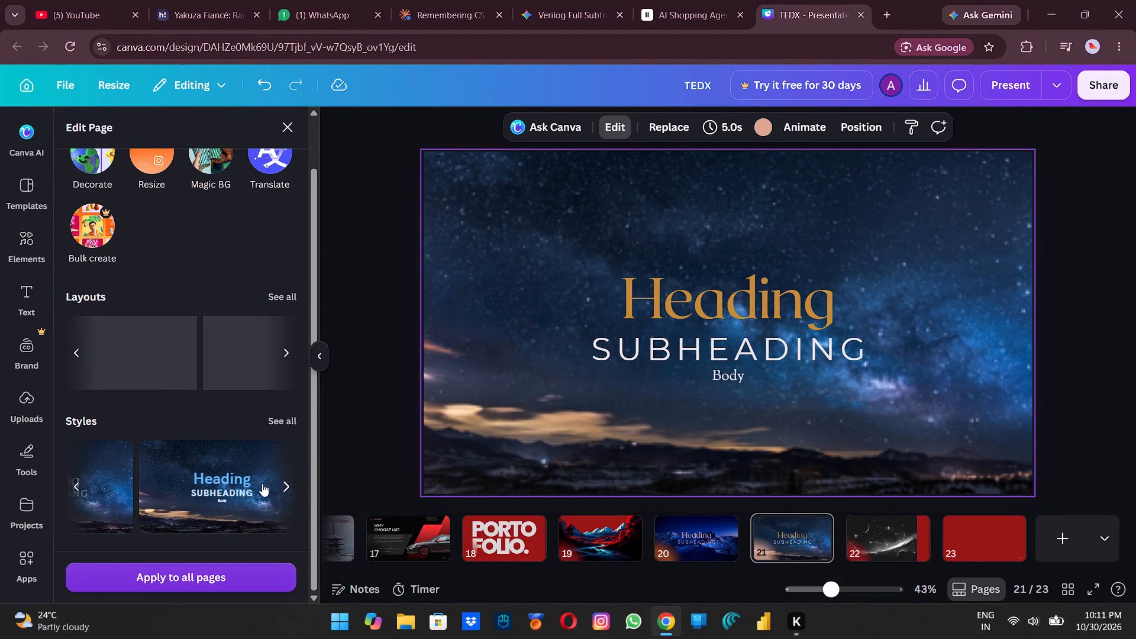
click(262, 483)
click(253, 484)
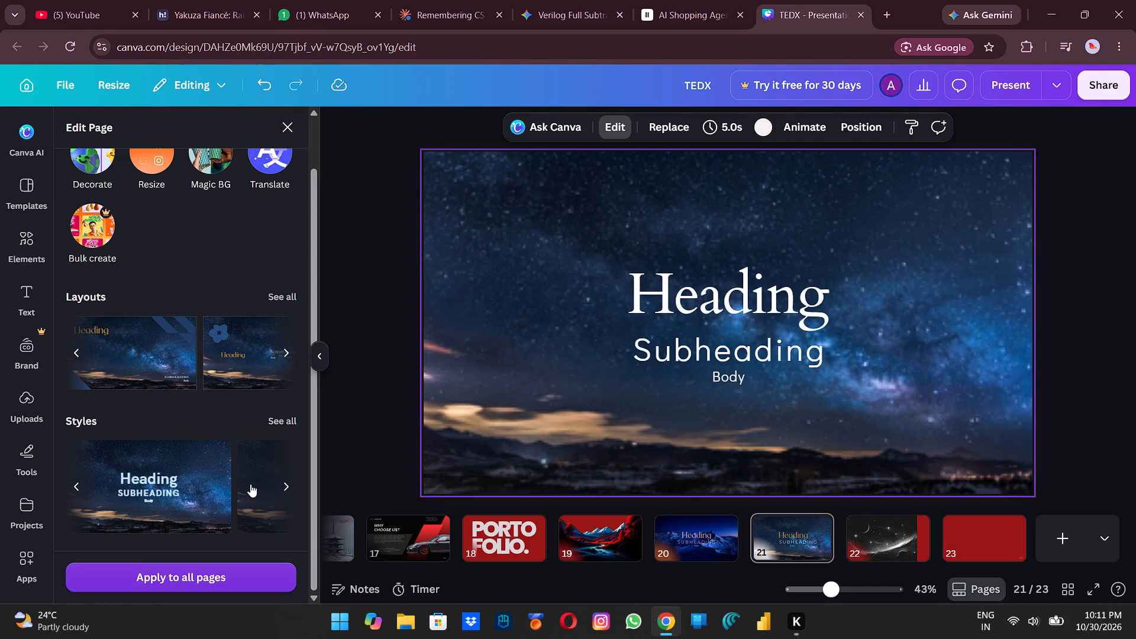
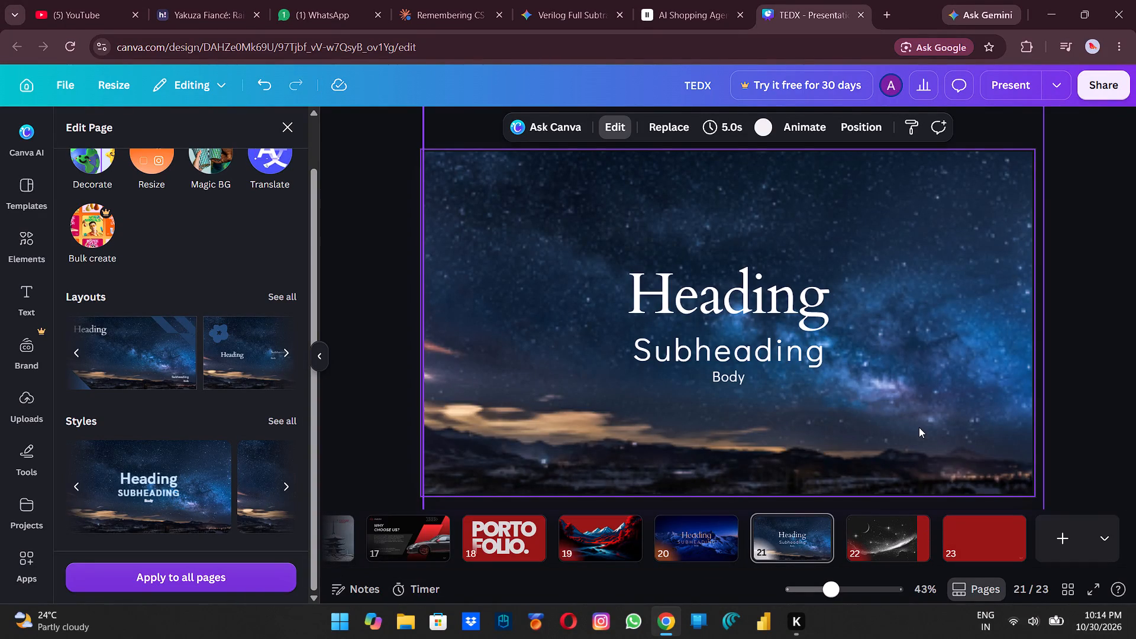
Delete the starry night-sky page 21, the black-and-white crescent moon page 22 and the blank red page 23.
key(Delete)
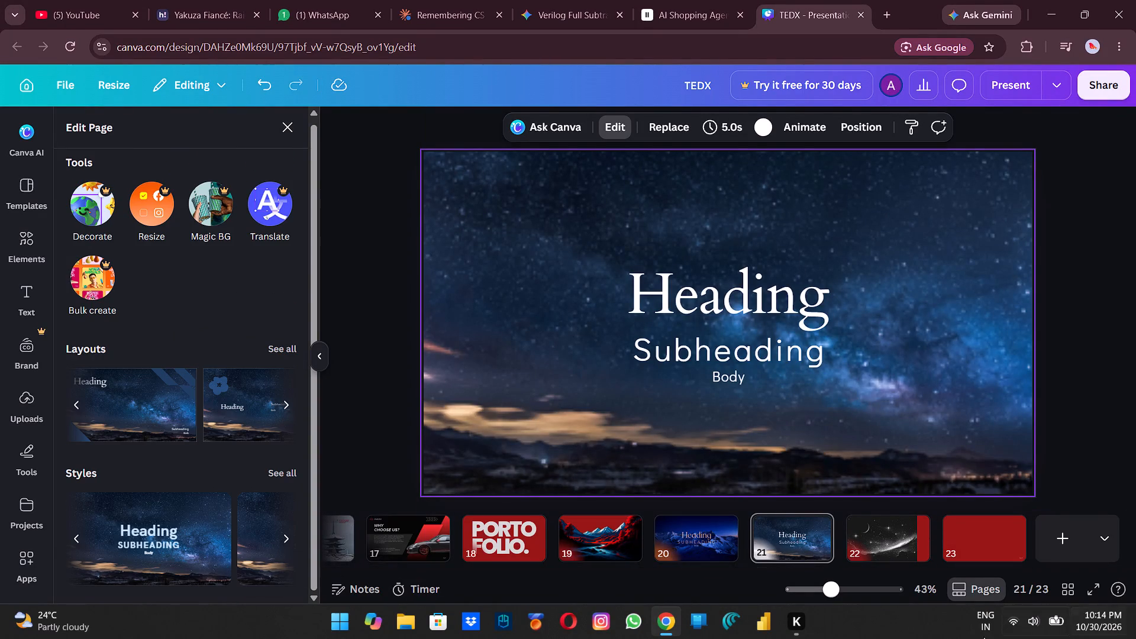
click(668, 543)
click(810, 541)
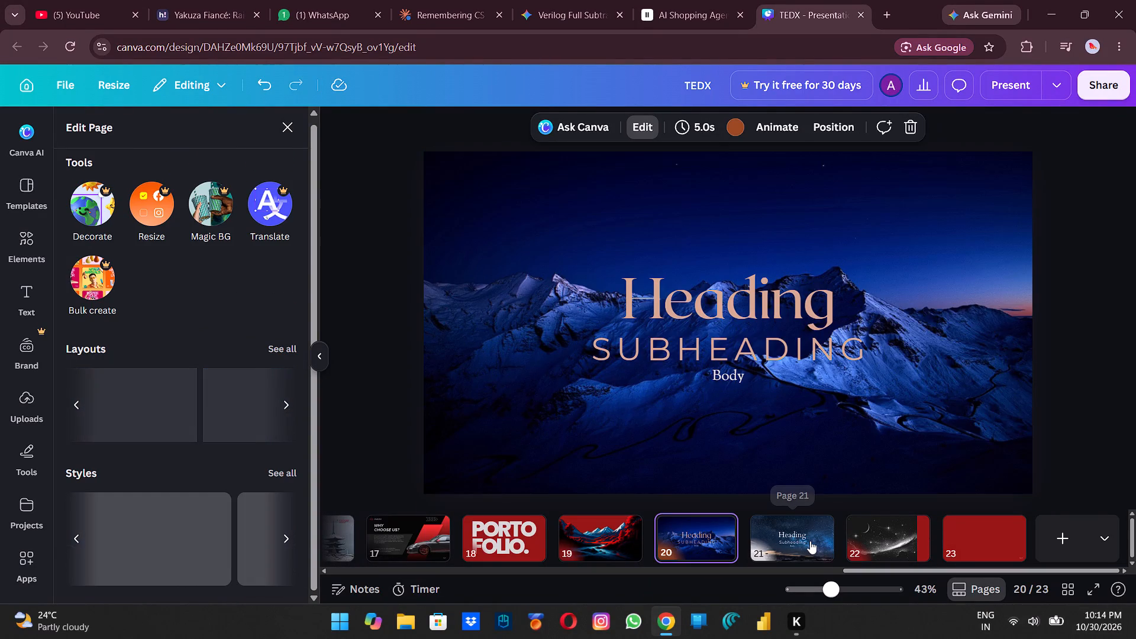
key(Delete)
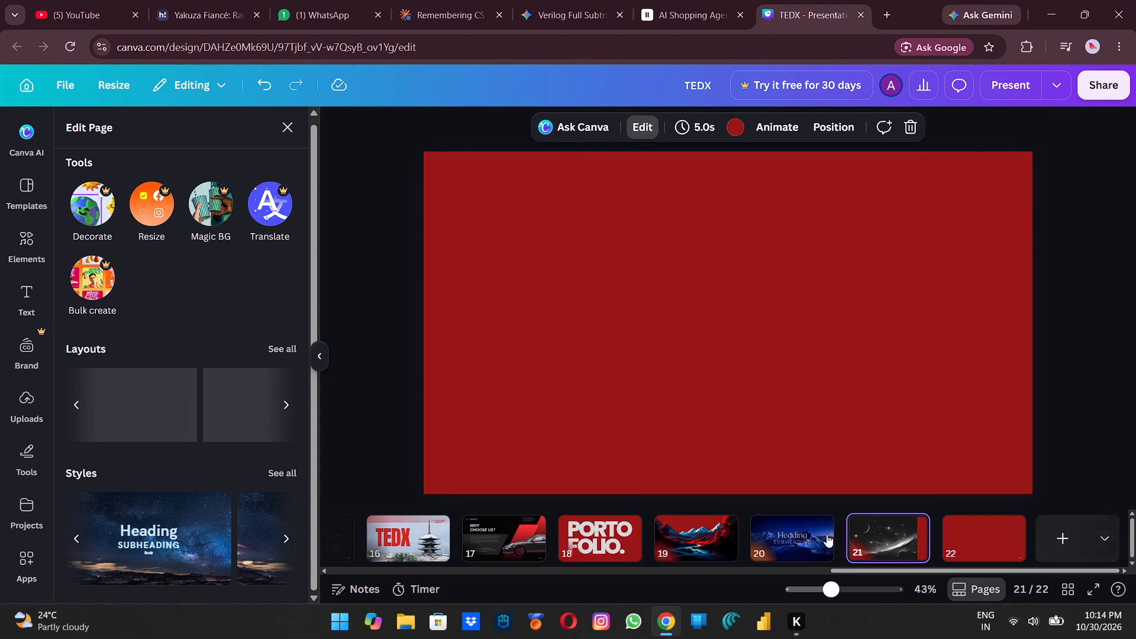
click(899, 553)
key(Delete)
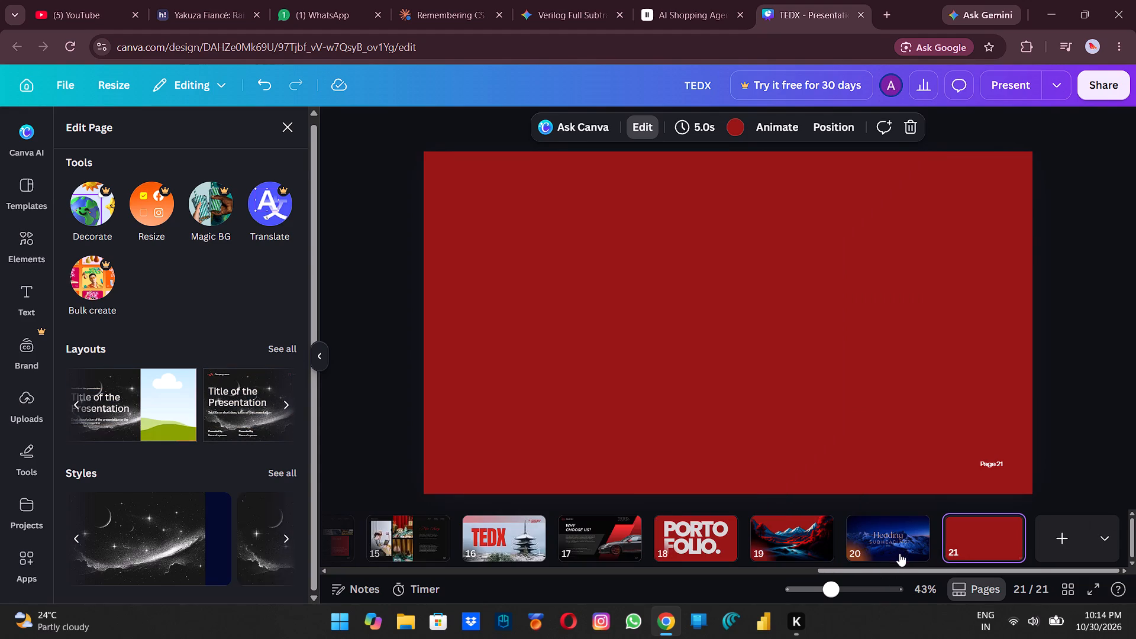
key(Delete)
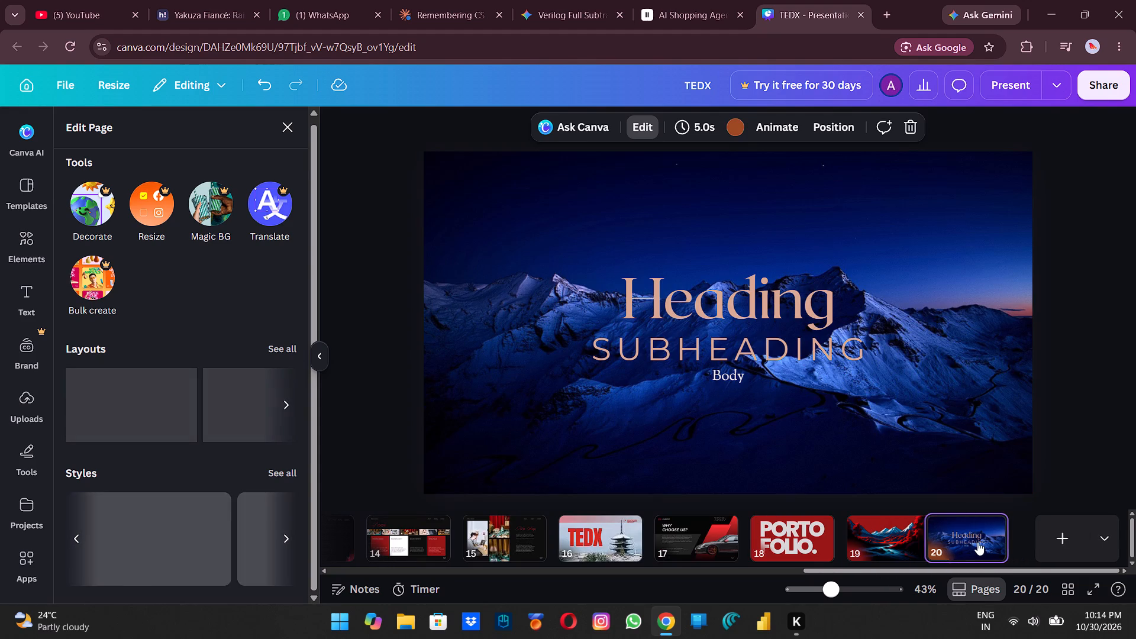
Add a blank page 21 after the blue mountain page and change its background from brown to near-black.
click(1051, 532)
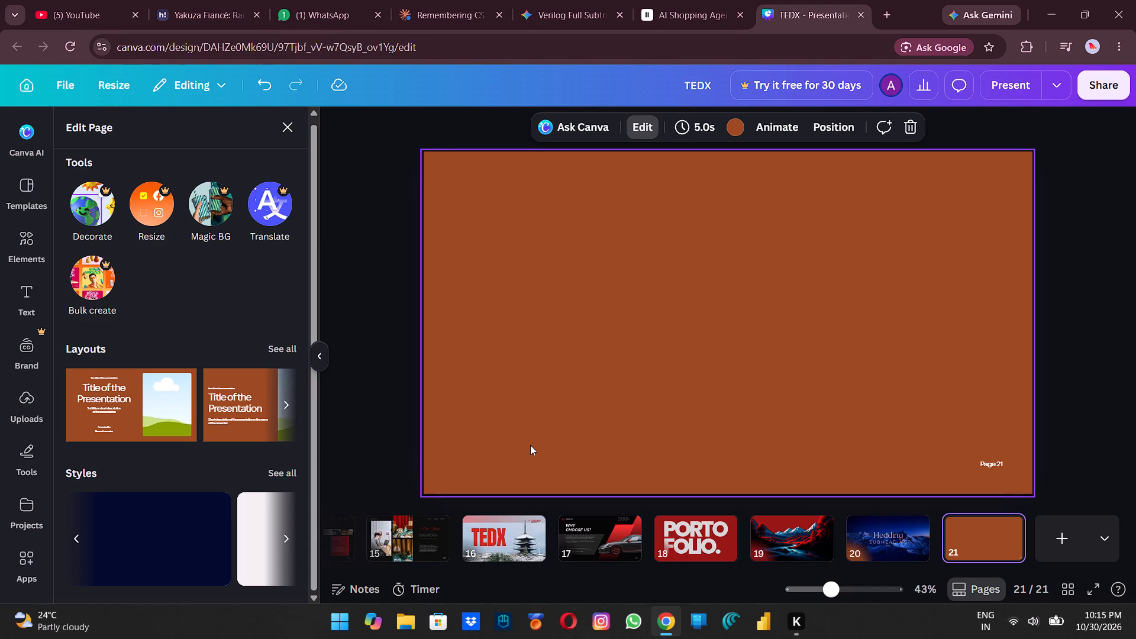
scroll(530, 446, down, 5)
click(732, 127)
scroll(732, 126, down, 1)
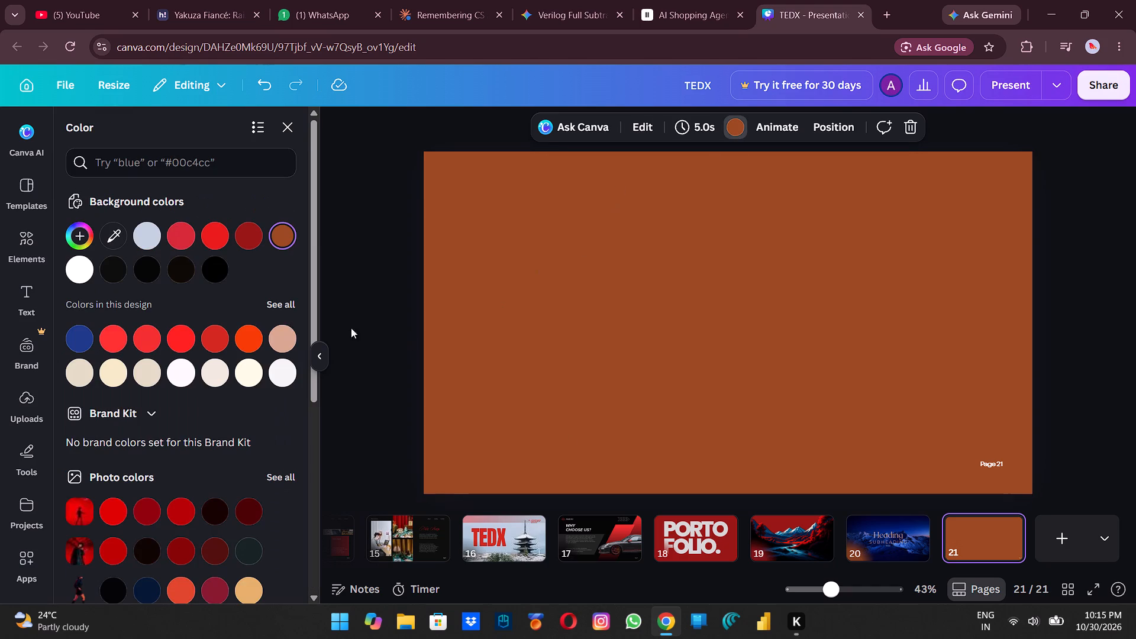
click(179, 273)
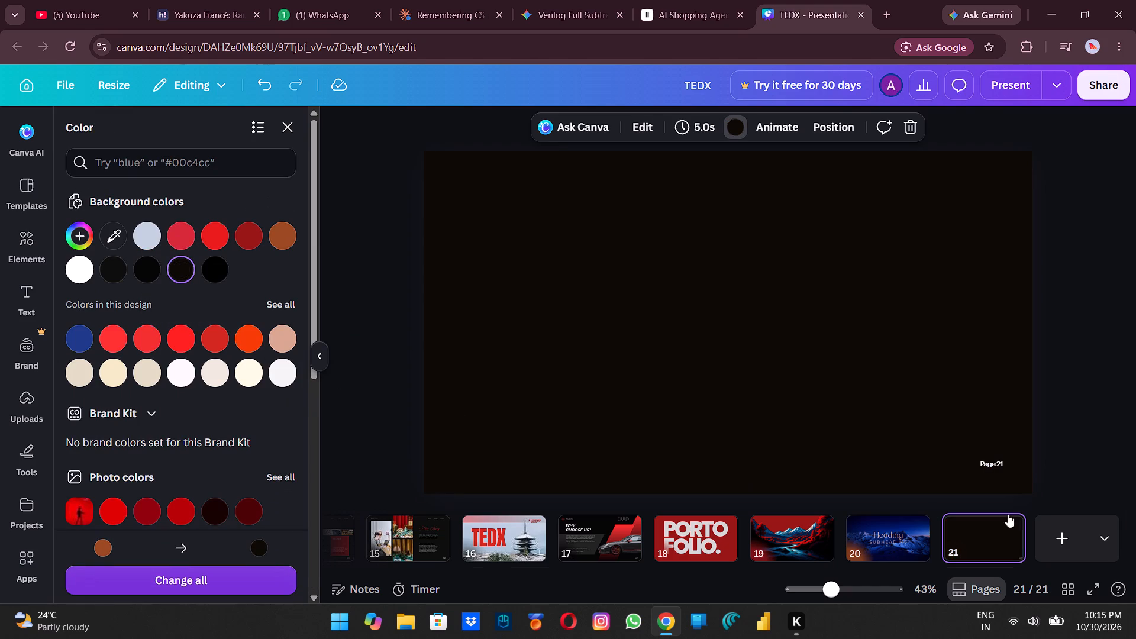
click(1000, 463)
click(1043, 427)
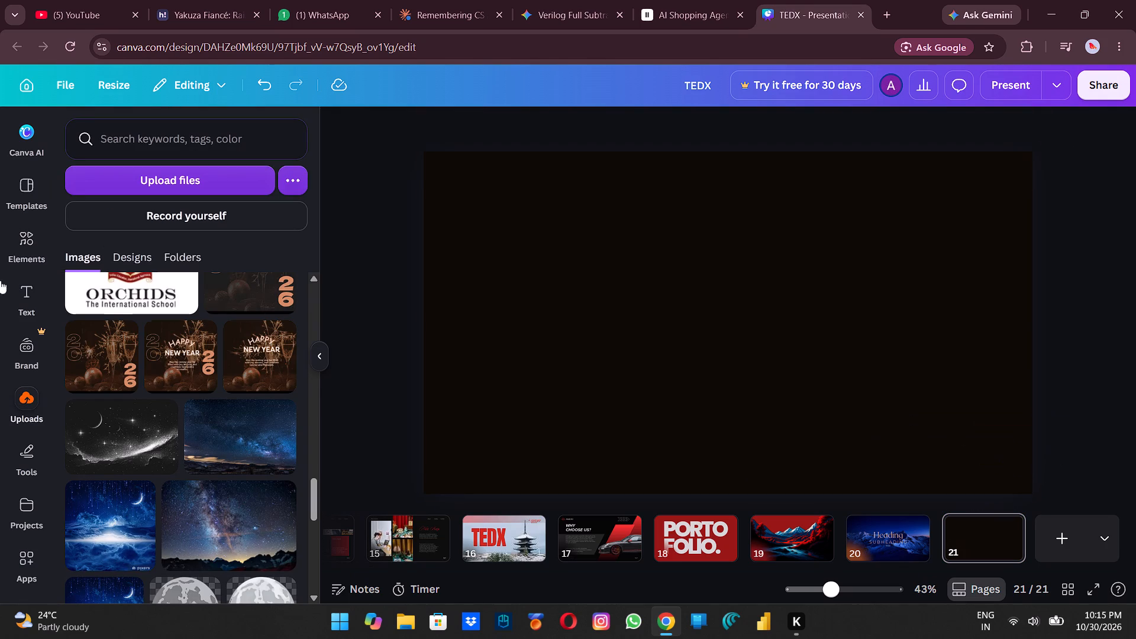
Apply the "Introduction to Electric Vehicles (EVs)" page of the Black and White Futuristic Clean Electric Vehicle template to page 21.
click(32, 193)
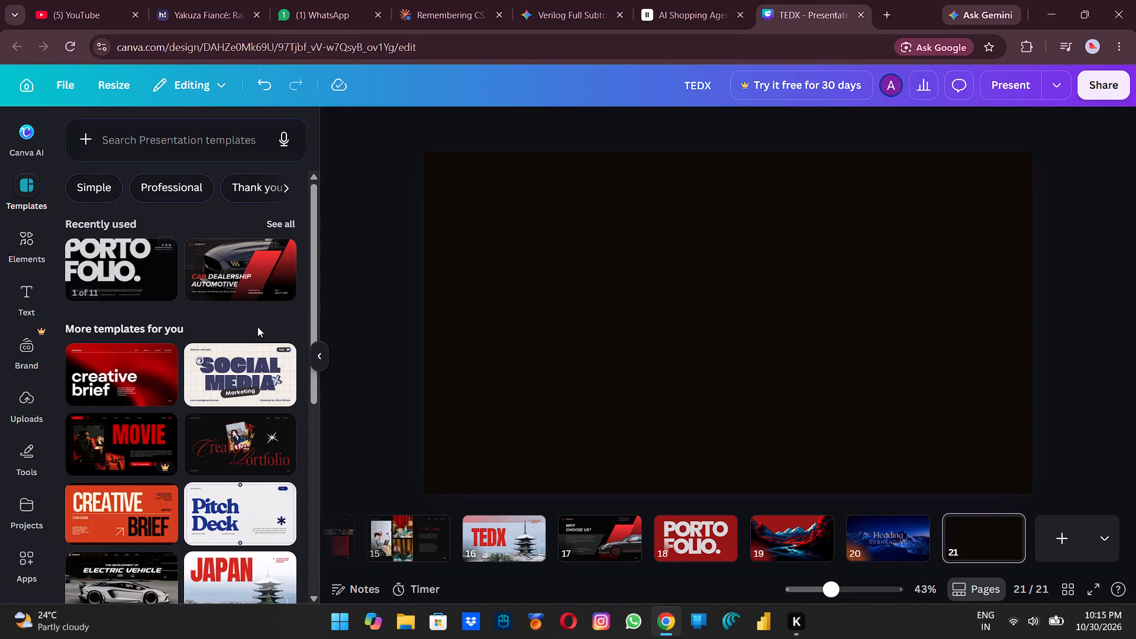
click(248, 276)
scroll(240, 360, down, 9)
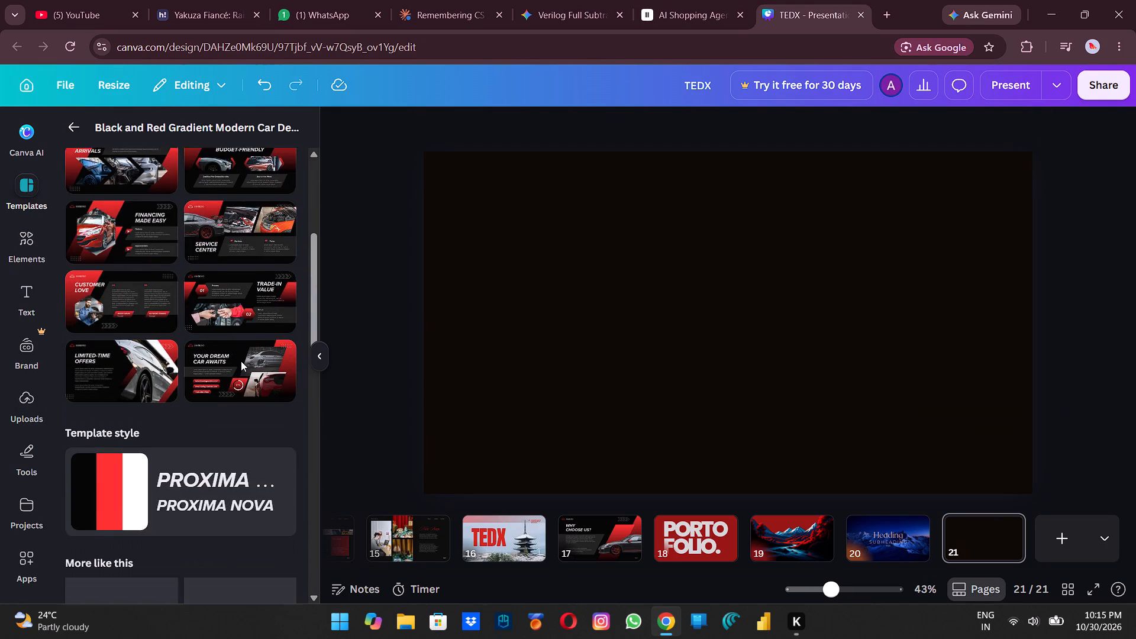
scroll(215, 321, down, 3)
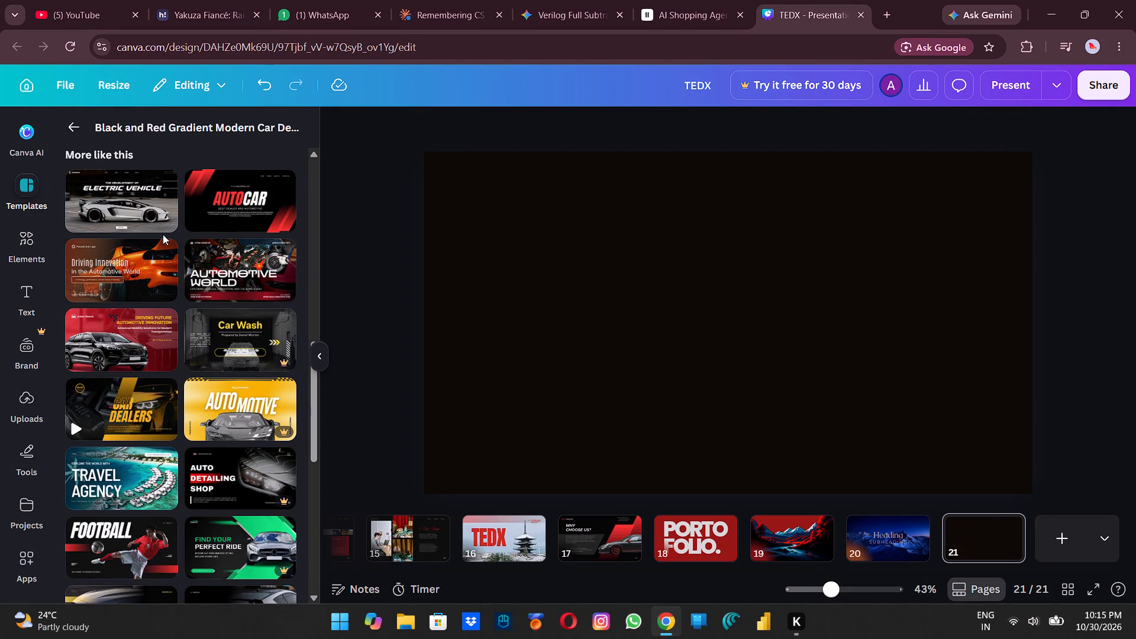
click(147, 213)
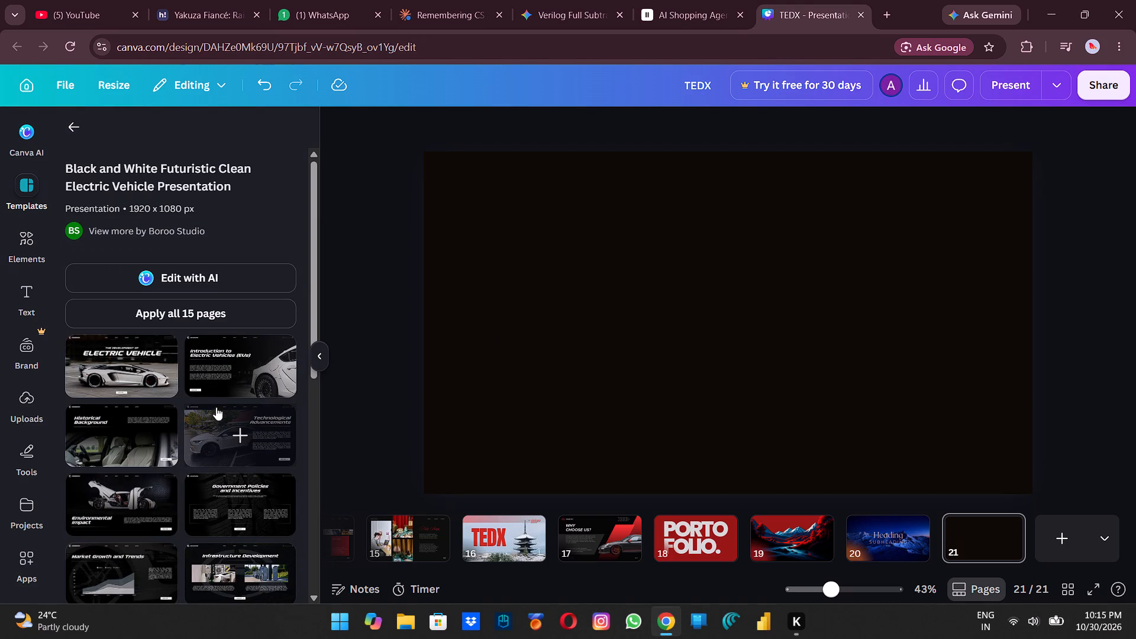
click(237, 360)
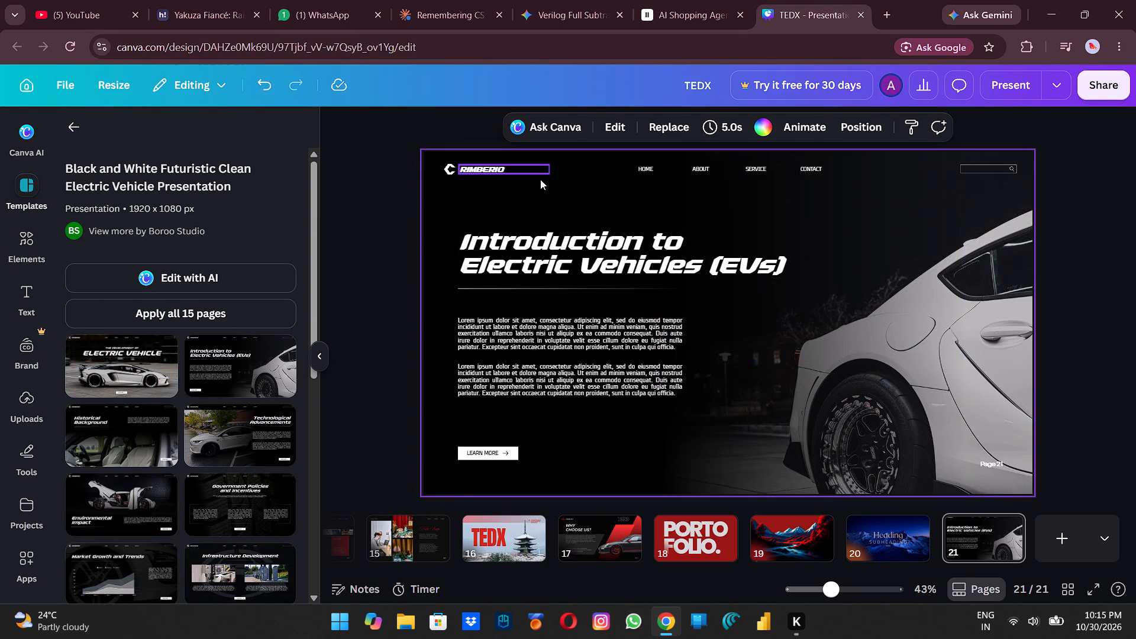
Examine the suggested layouts and styles for page 21, and check its car image and heading as separate elements.
click(617, 135)
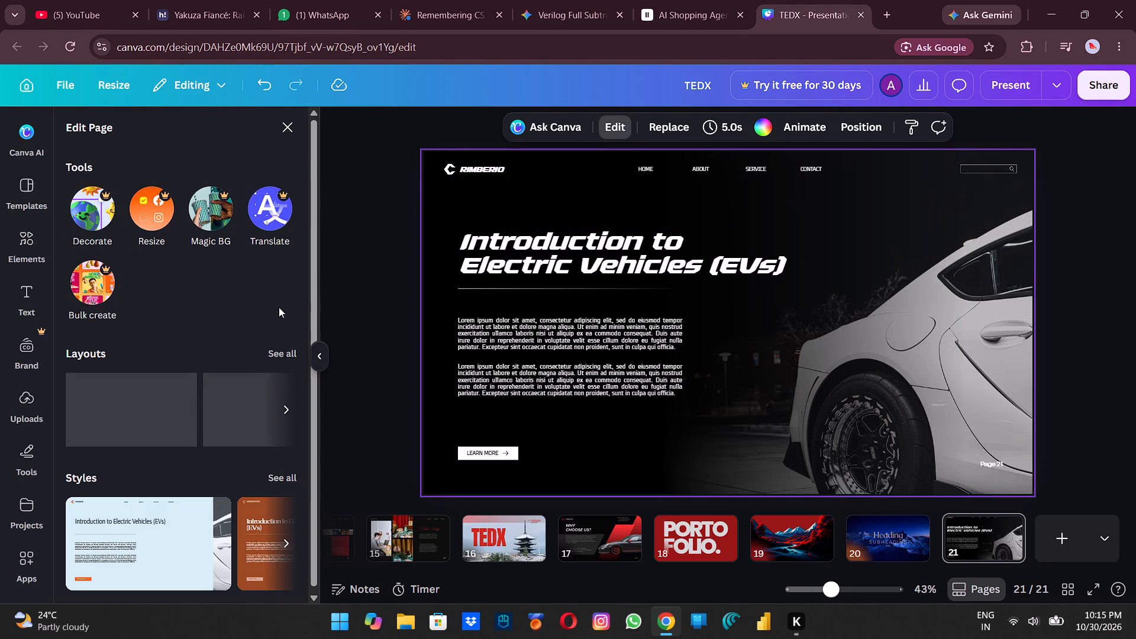
scroll(270, 384, down, 6)
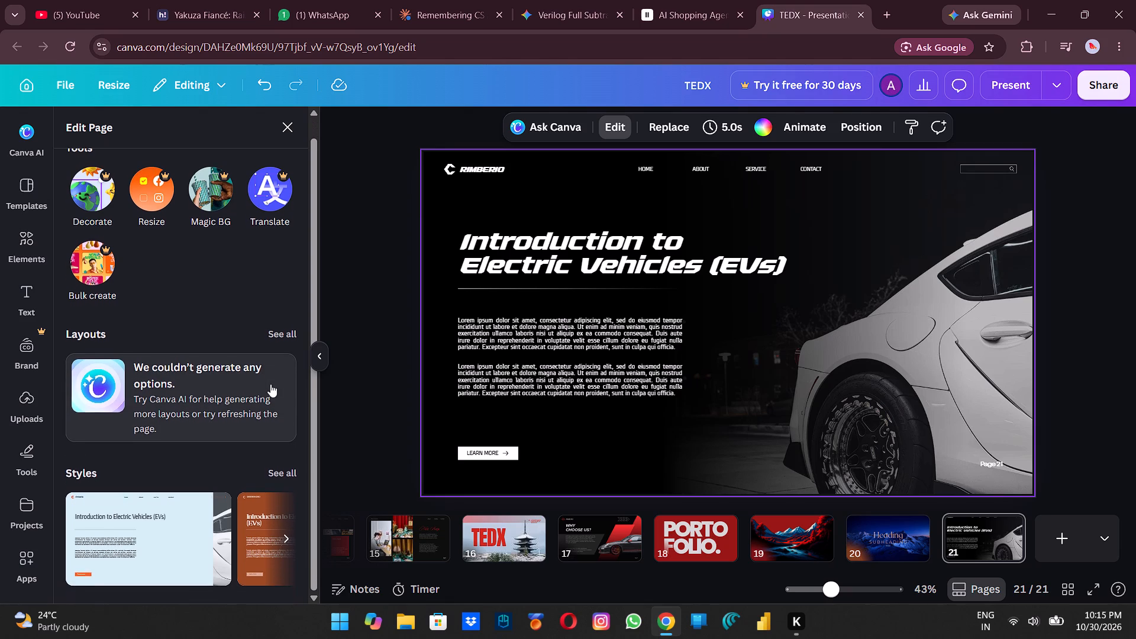
scroll(260, 363, up, 4)
click(321, 356)
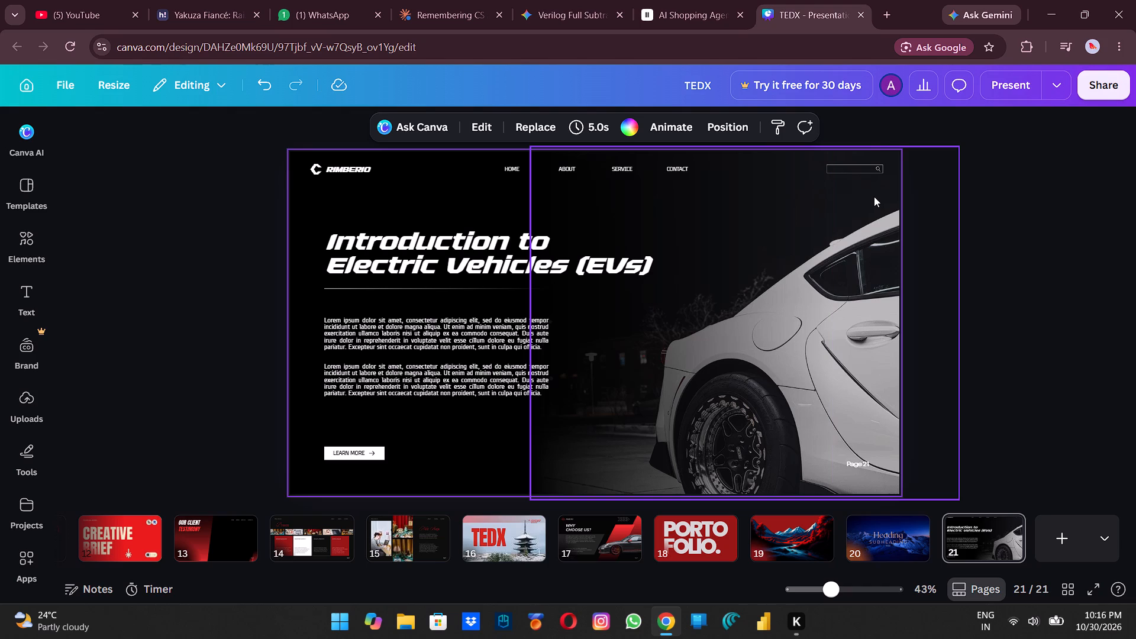
click(858, 309)
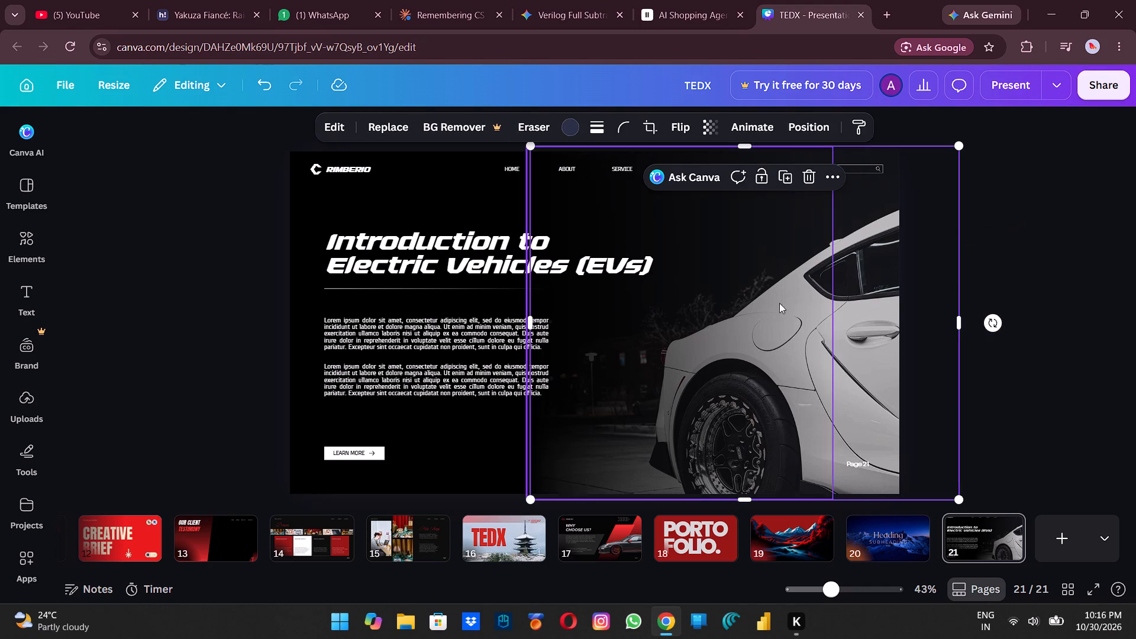
click(437, 235)
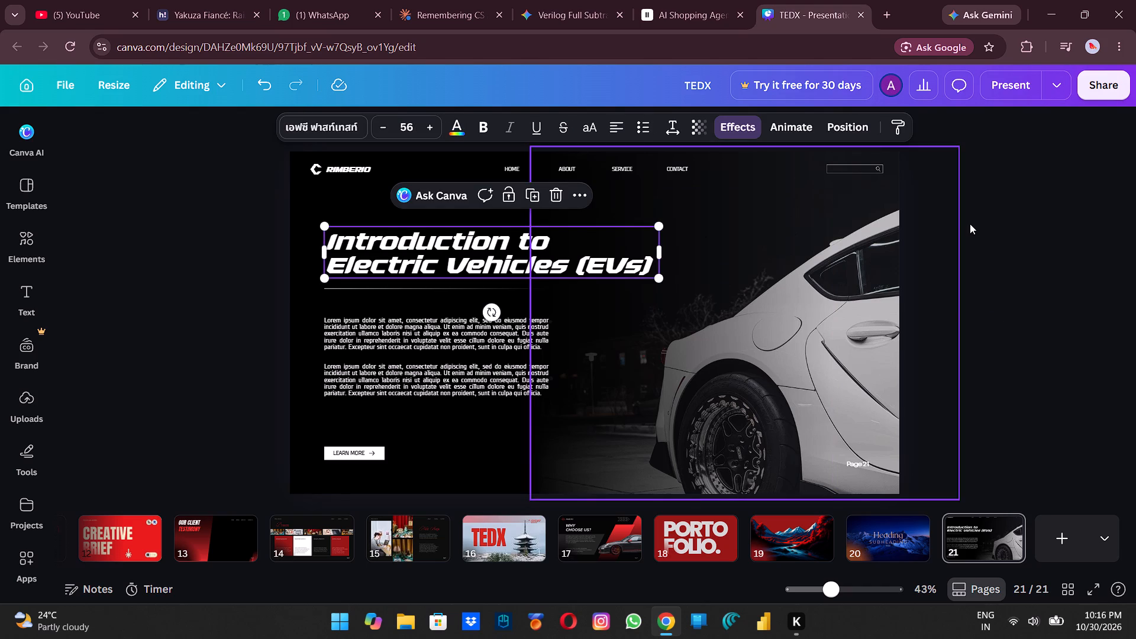
click(970, 224)
click(885, 346)
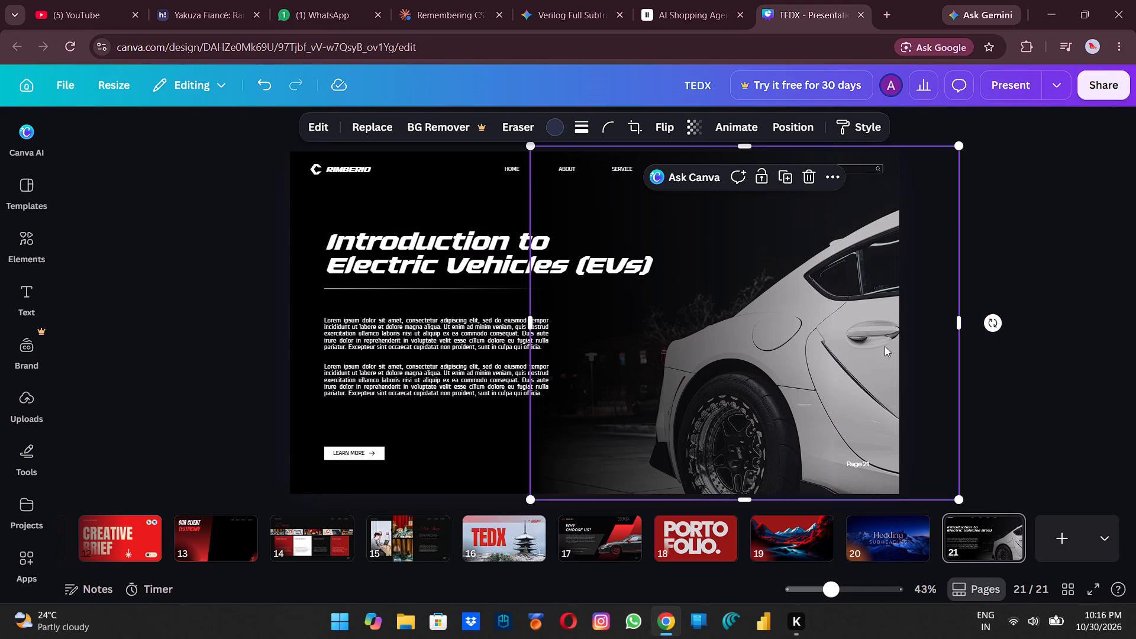
click(1028, 205)
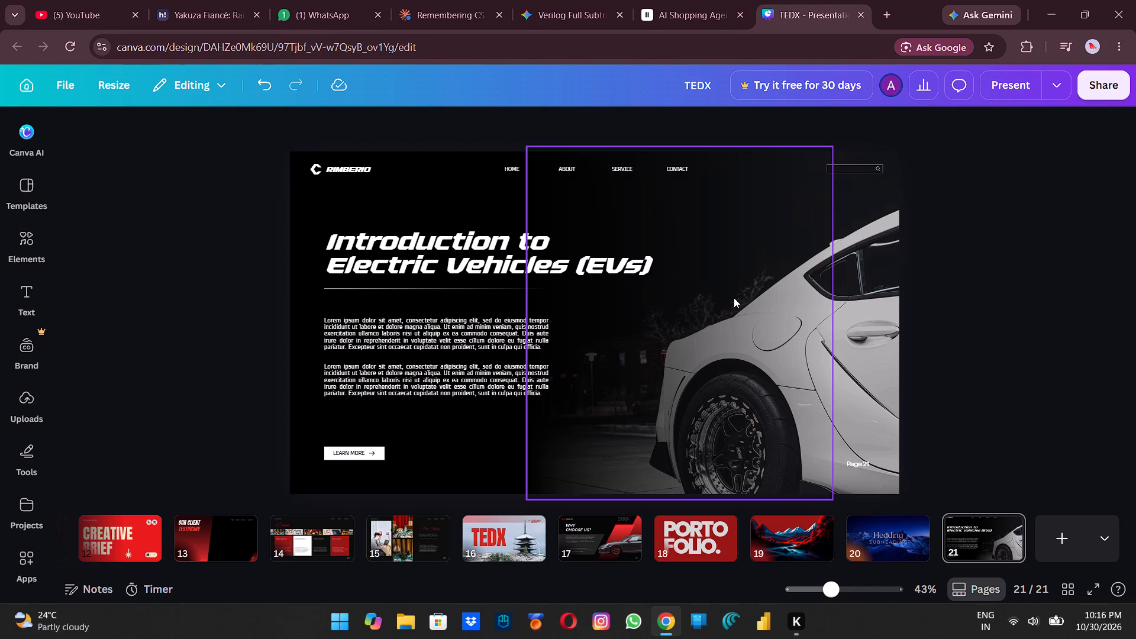
Delete both lorem ipsum paragraphs below the heading on page 21.
click(506, 246)
click(469, 319)
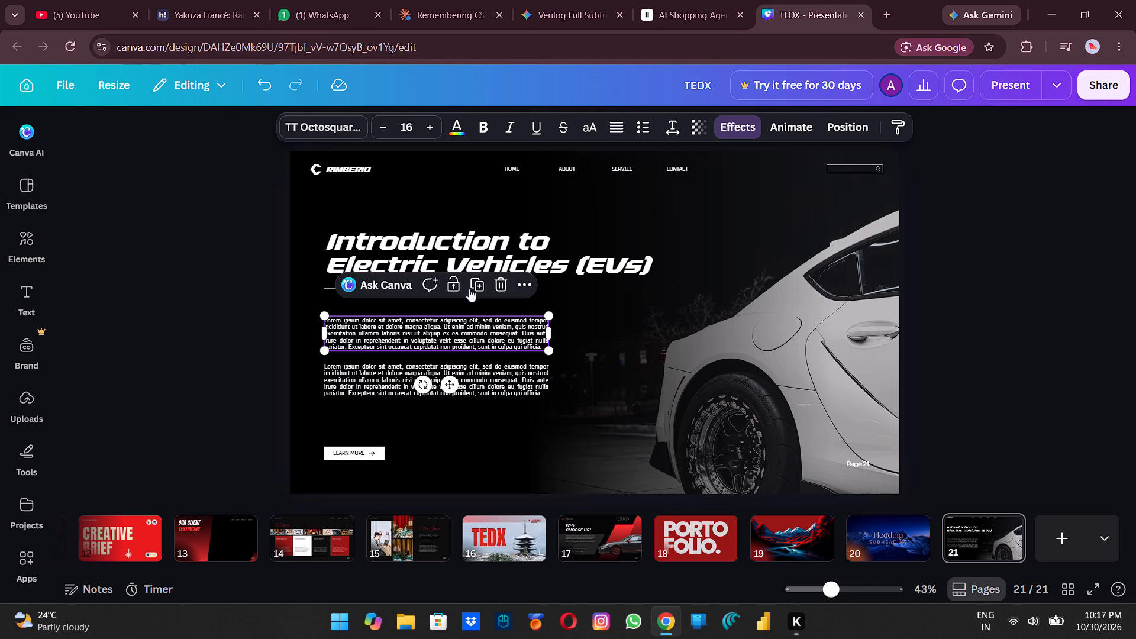
click(470, 269)
click(463, 335)
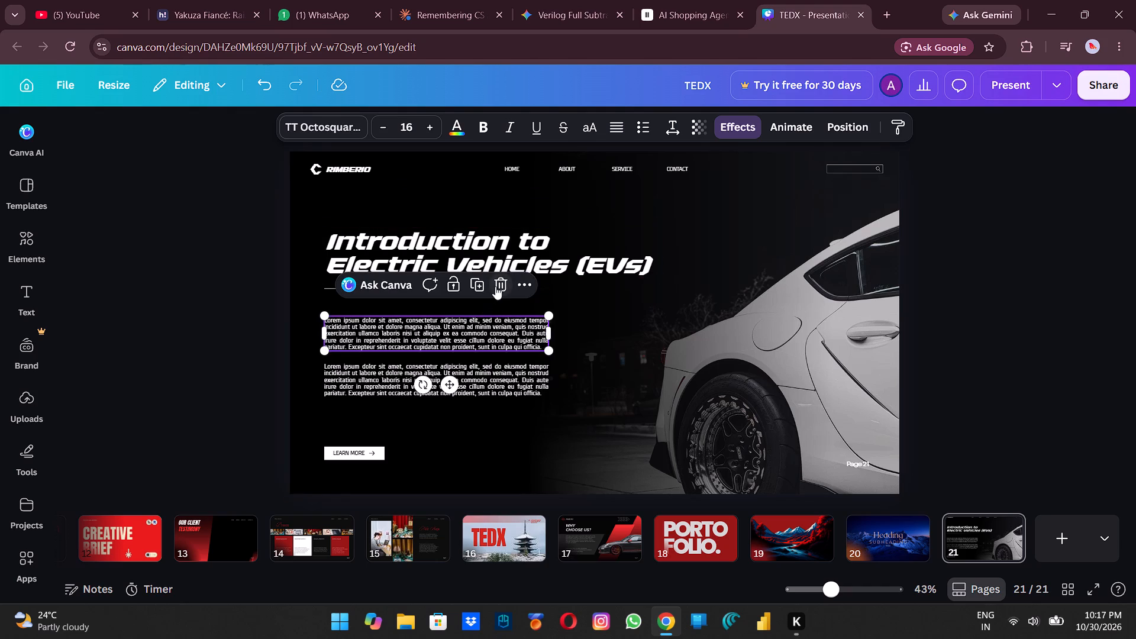
click(495, 286)
click(498, 366)
click(507, 328)
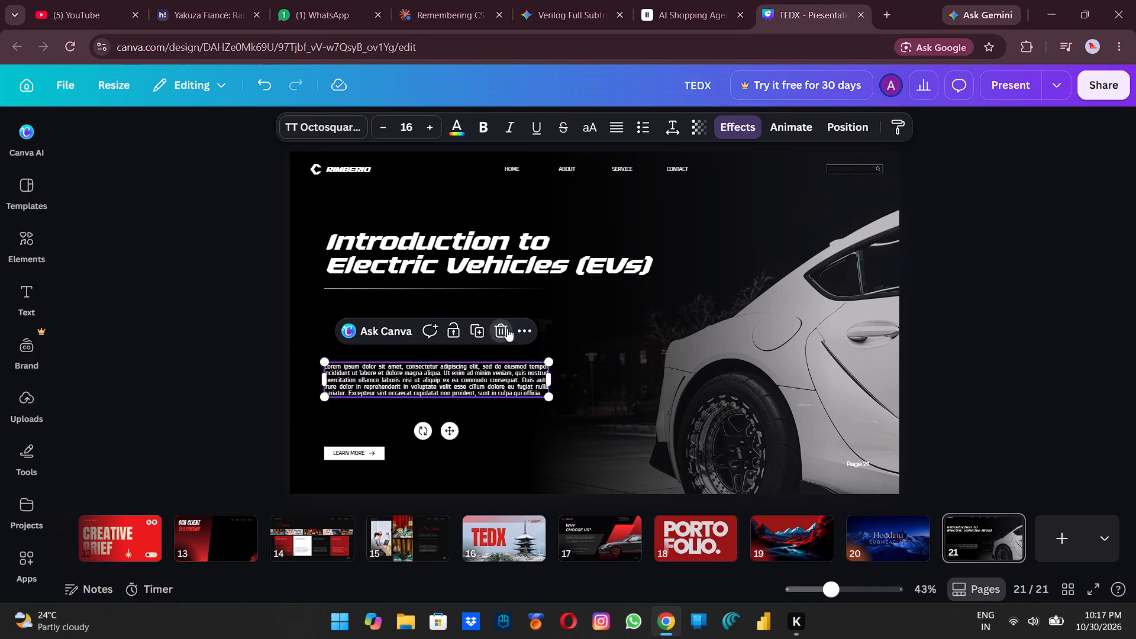
Delete the Learn More button and the search box in the header of page 21.
click(377, 454)
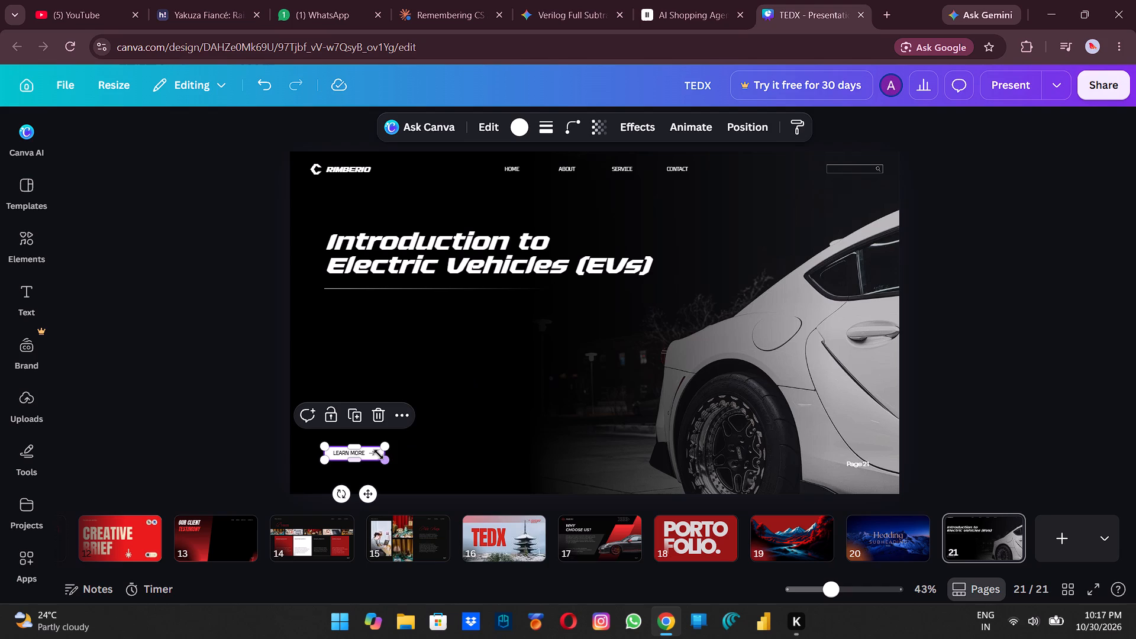
click(383, 404)
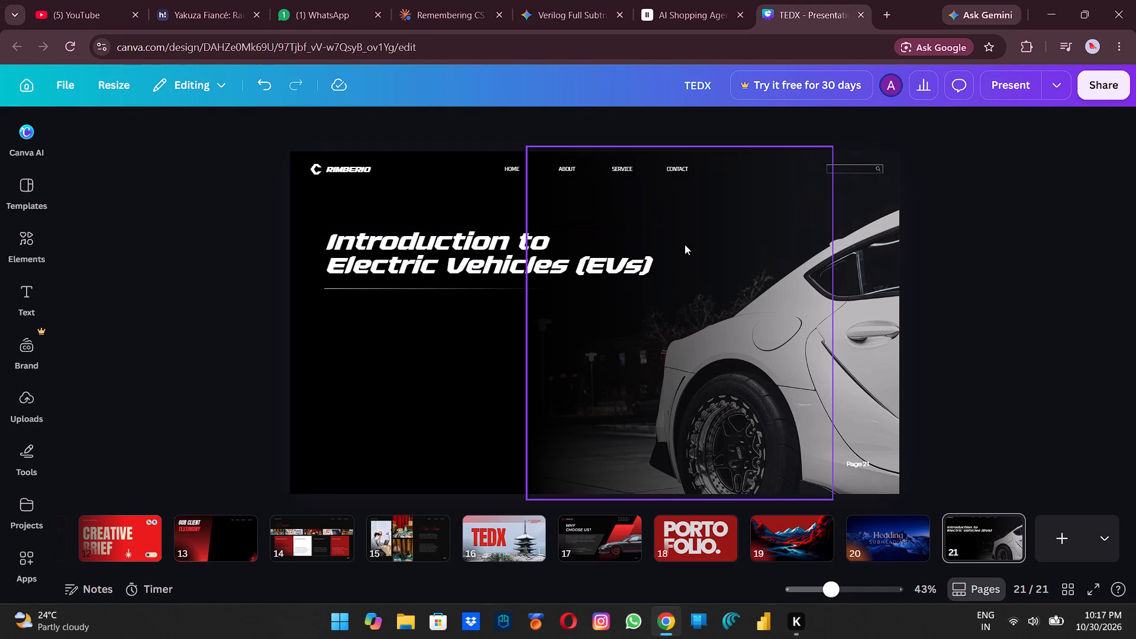
click(846, 172)
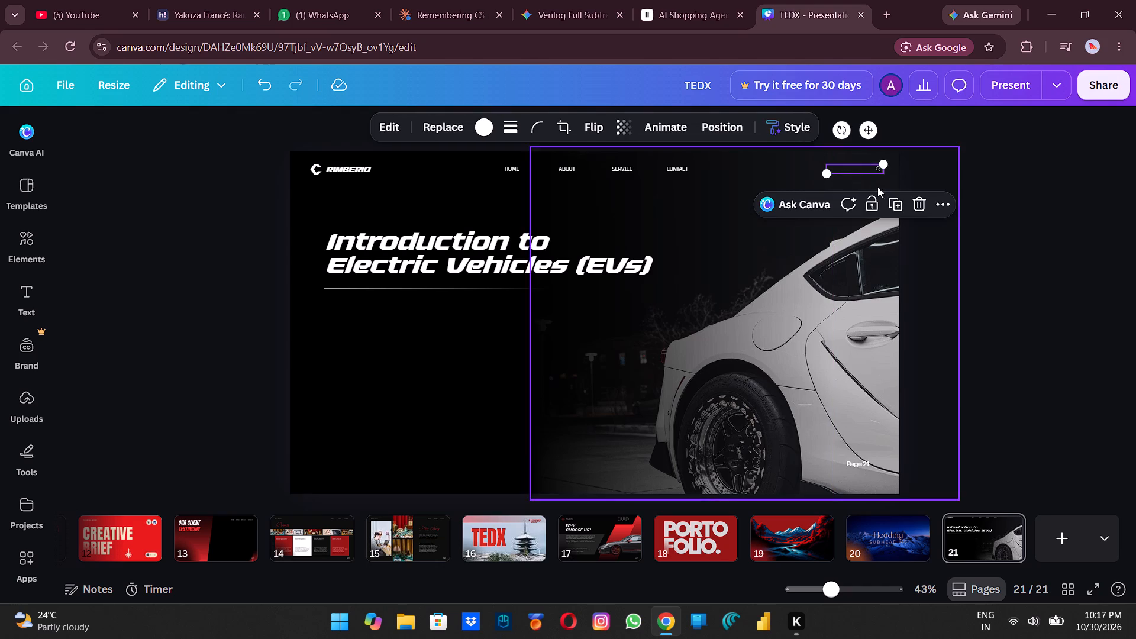
click(914, 202)
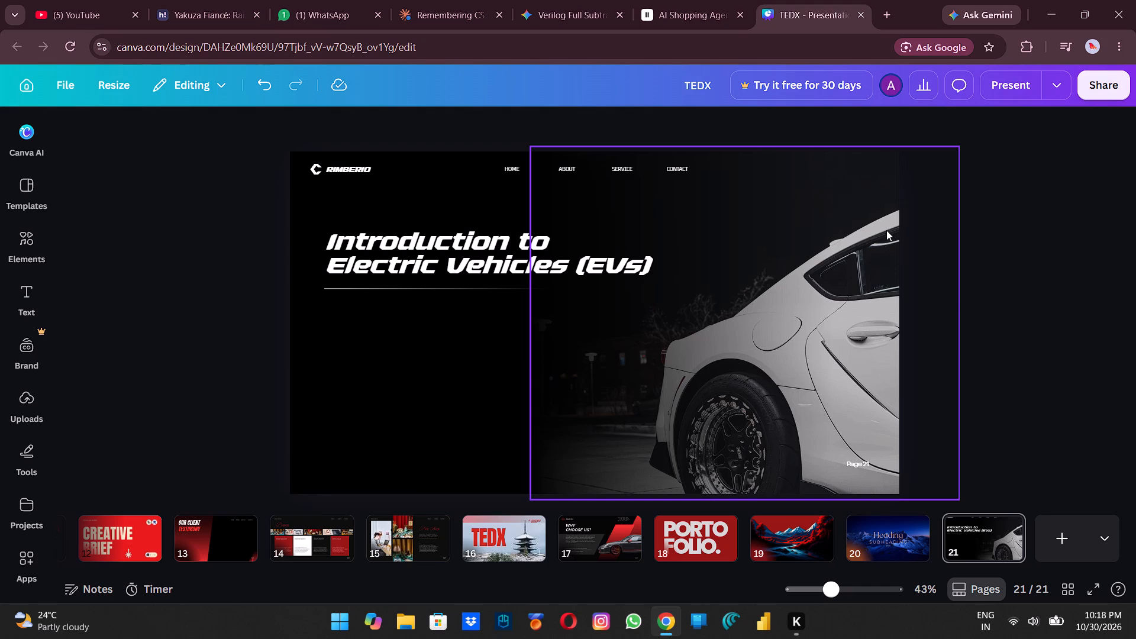
Apply the Watercolor Style Match to the white car image on page 21.
click(886, 230)
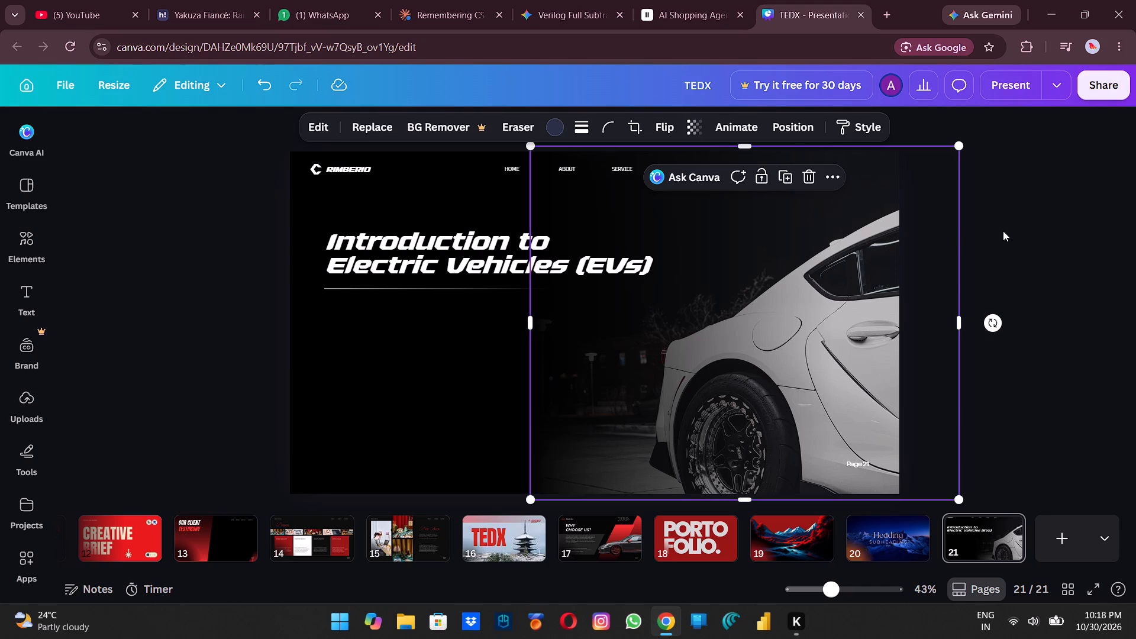
click(325, 128)
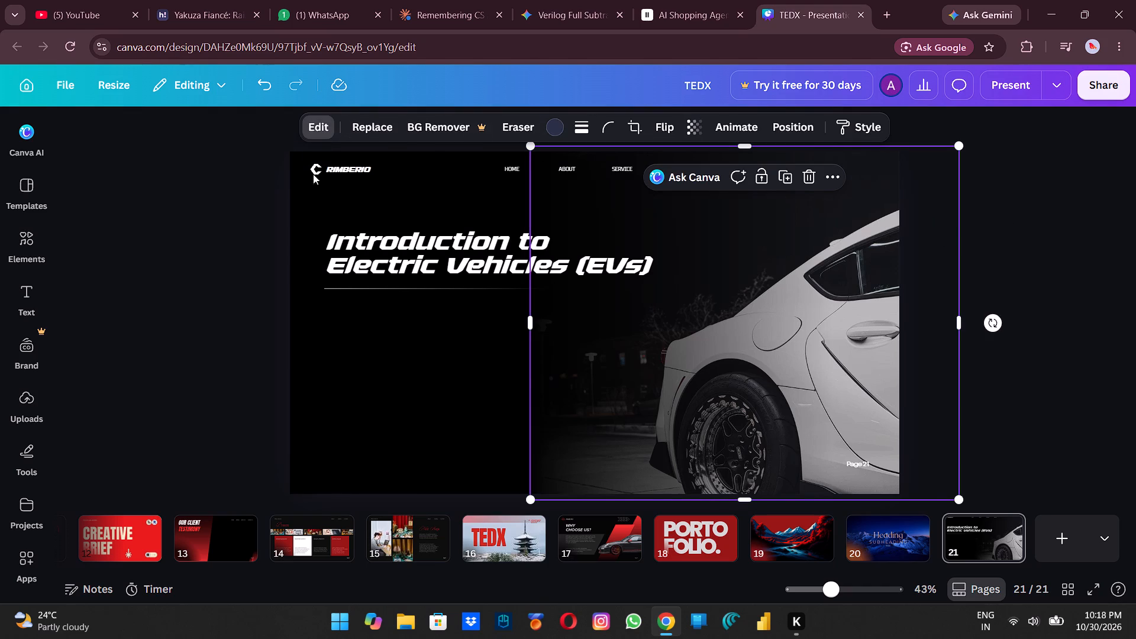
scroll(198, 343, down, 2)
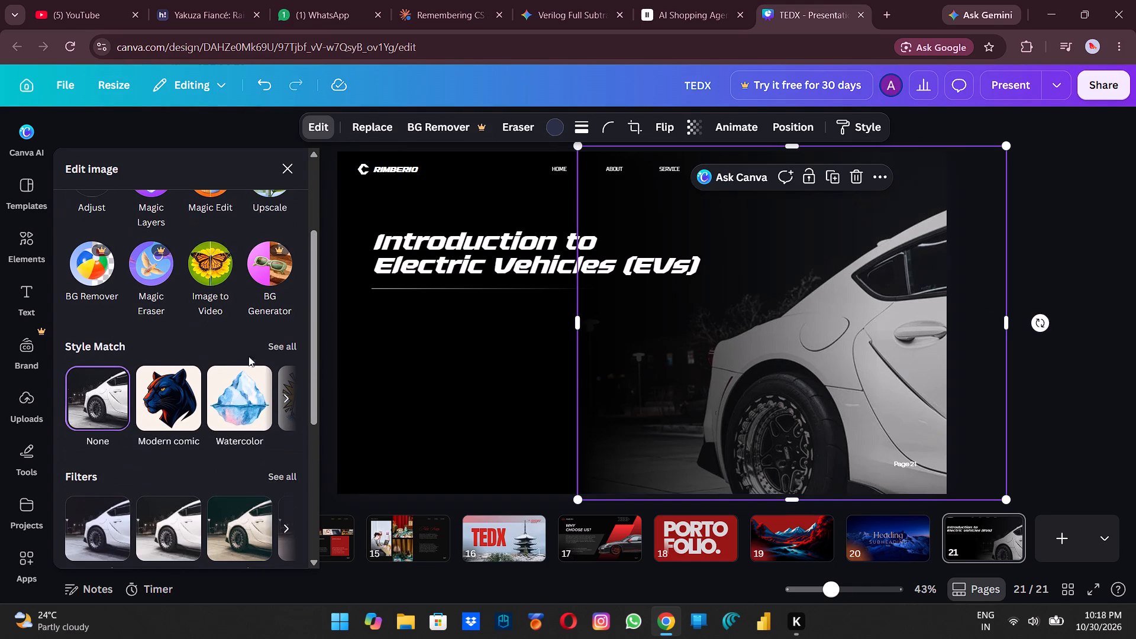
click(250, 394)
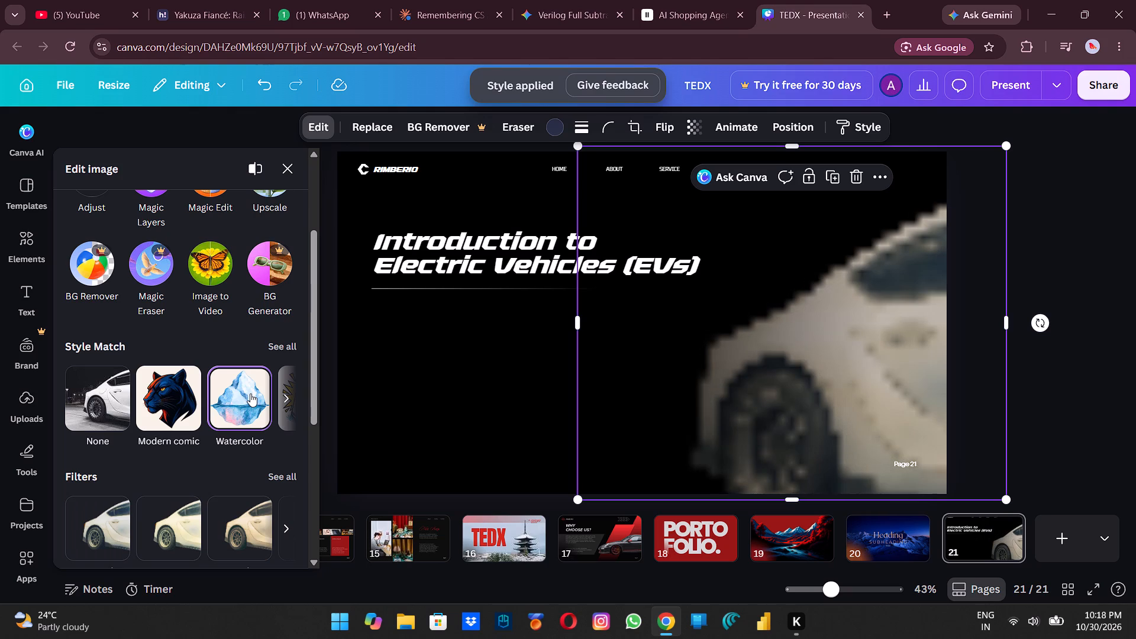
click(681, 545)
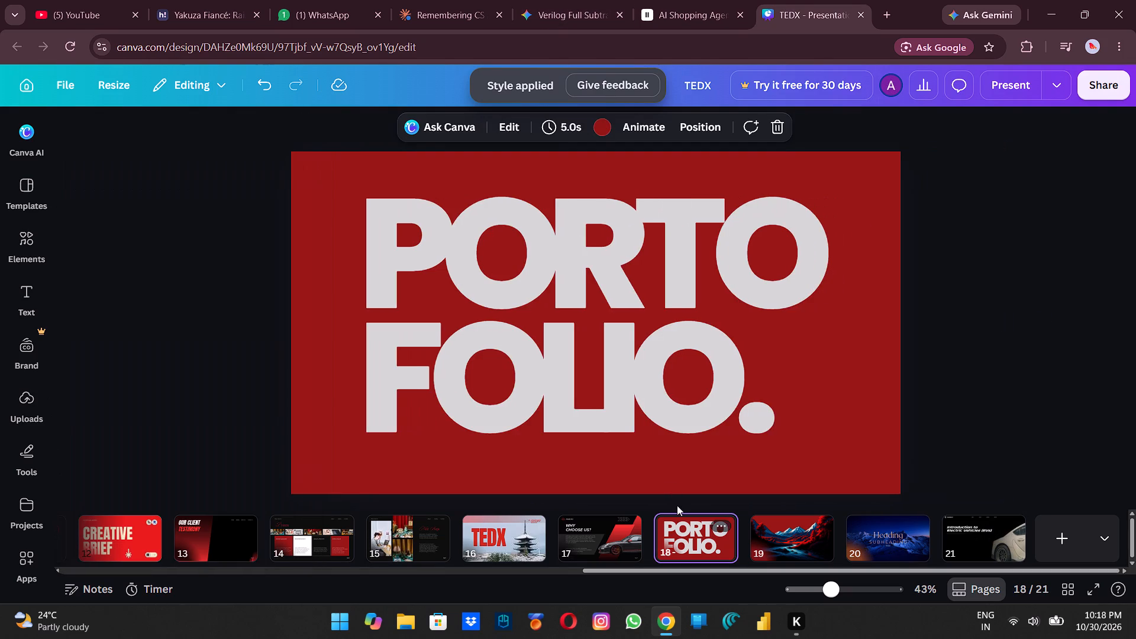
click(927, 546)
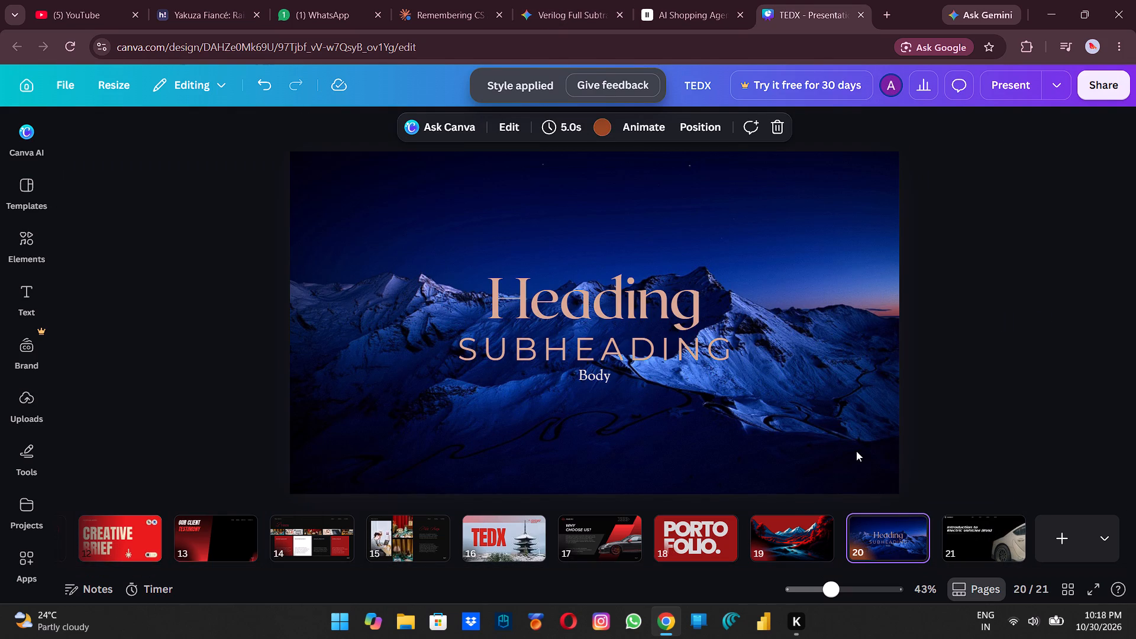
Delete page 20, the blue mountain page with the placeholder heading, subheading and body text.
key(Delete)
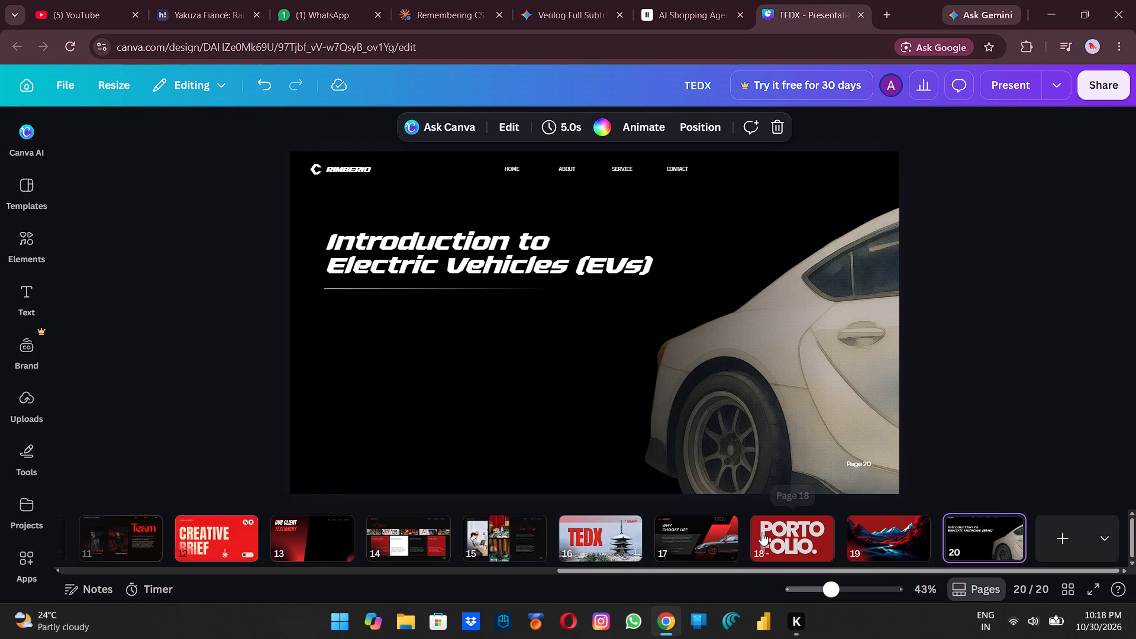
Add a blank page at the end of the presentation after the electric vehicles page, and bring up the templates.
click(1064, 538)
click(43, 191)
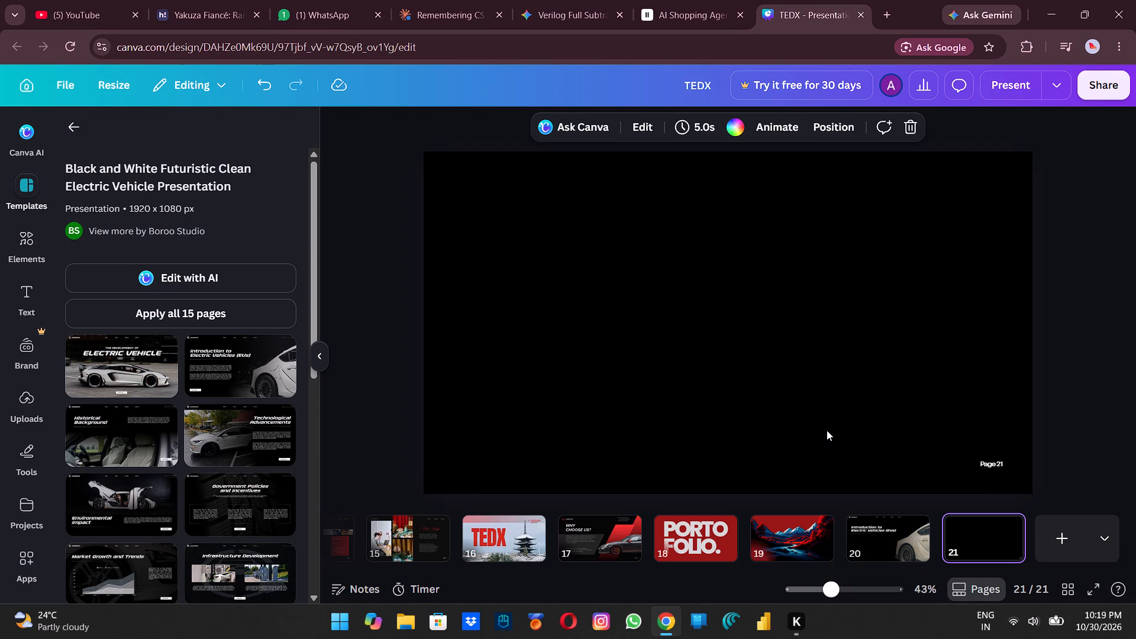
Reorder the pages so the Portofolio page is page 16, followed by the TEDX pagoda page and the Why Choose Us page.
click(916, 531)
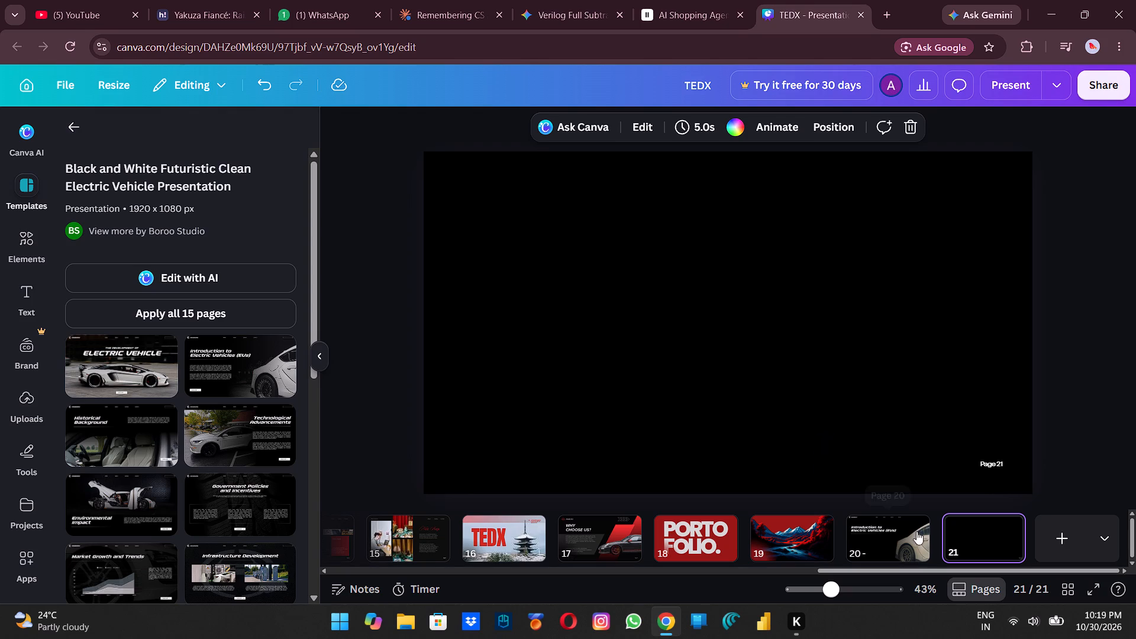
click(871, 535)
click(848, 524)
drag(751, 517, 741, 516)
drag(724, 519, 714, 519)
drag(638, 527, 605, 527)
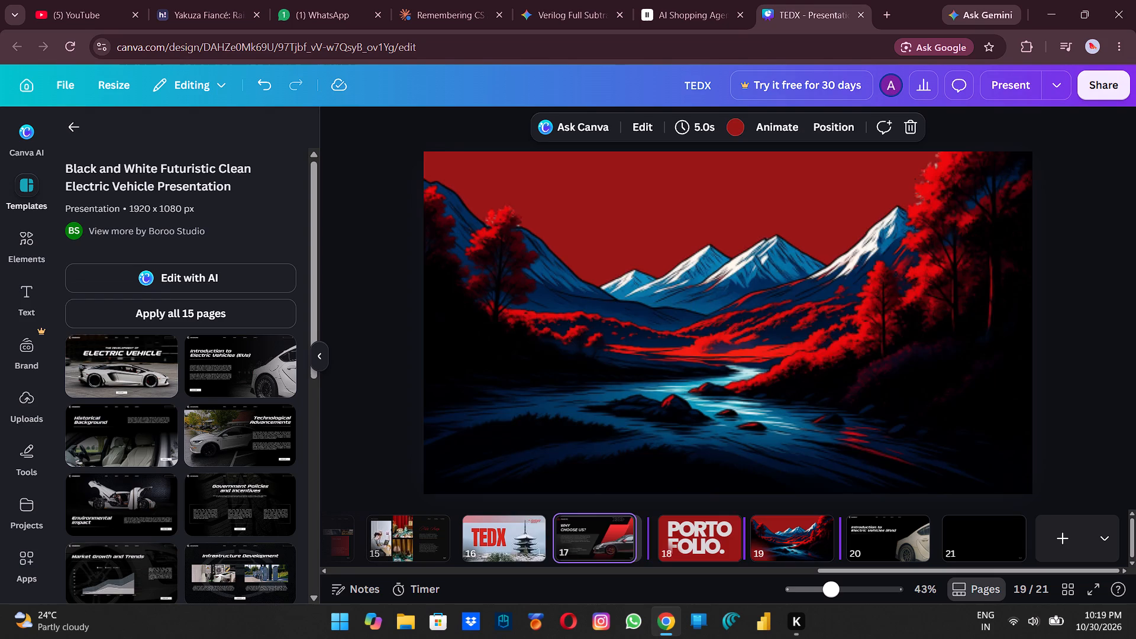
drag(605, 527, 728, 538)
drag(582, 545, 545, 527)
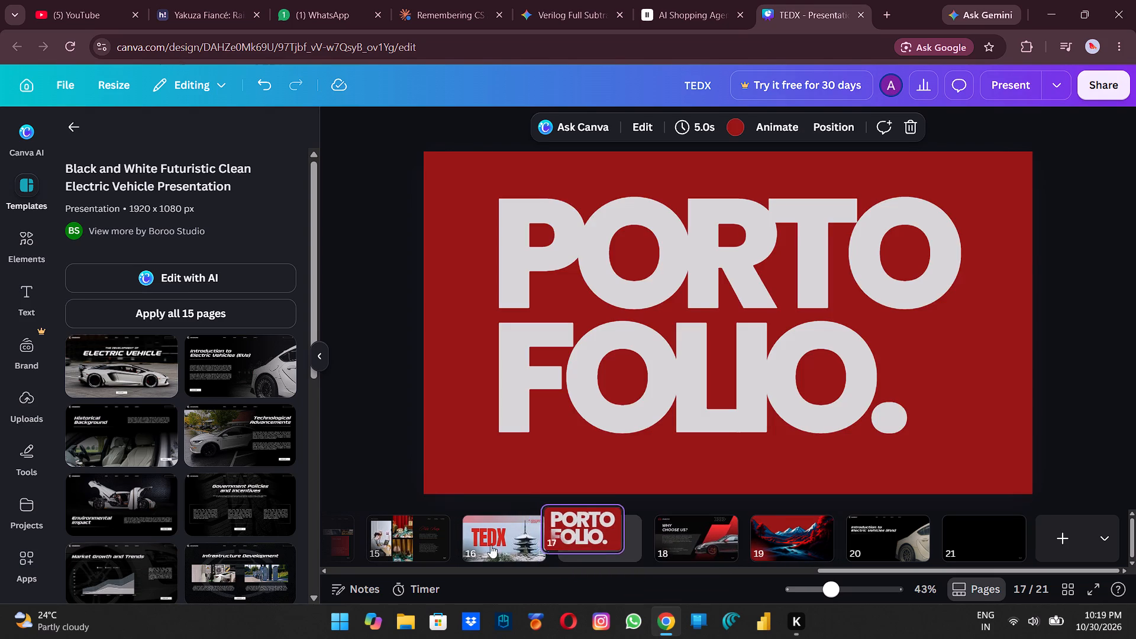
drag(484, 546, 686, 547)
click(818, 568)
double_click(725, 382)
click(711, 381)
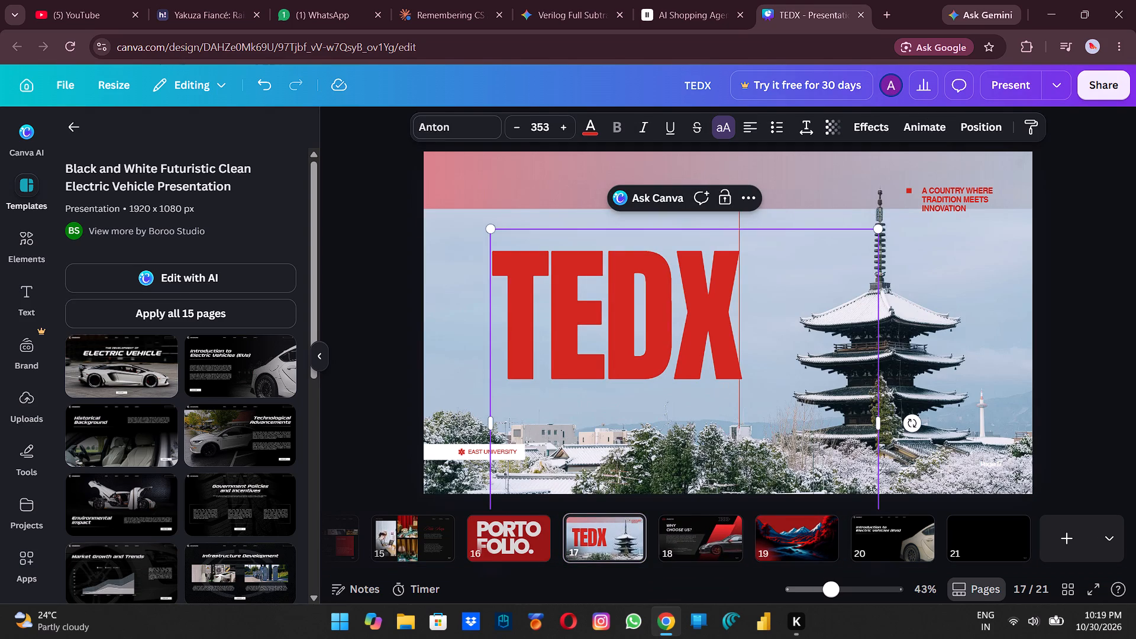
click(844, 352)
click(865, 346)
Move the "A country where tradition meets innovation" tagline and its red square marker slightly down and right on page 17, below the tinted band.
click(934, 233)
click(924, 191)
drag(979, 197, 998, 222)
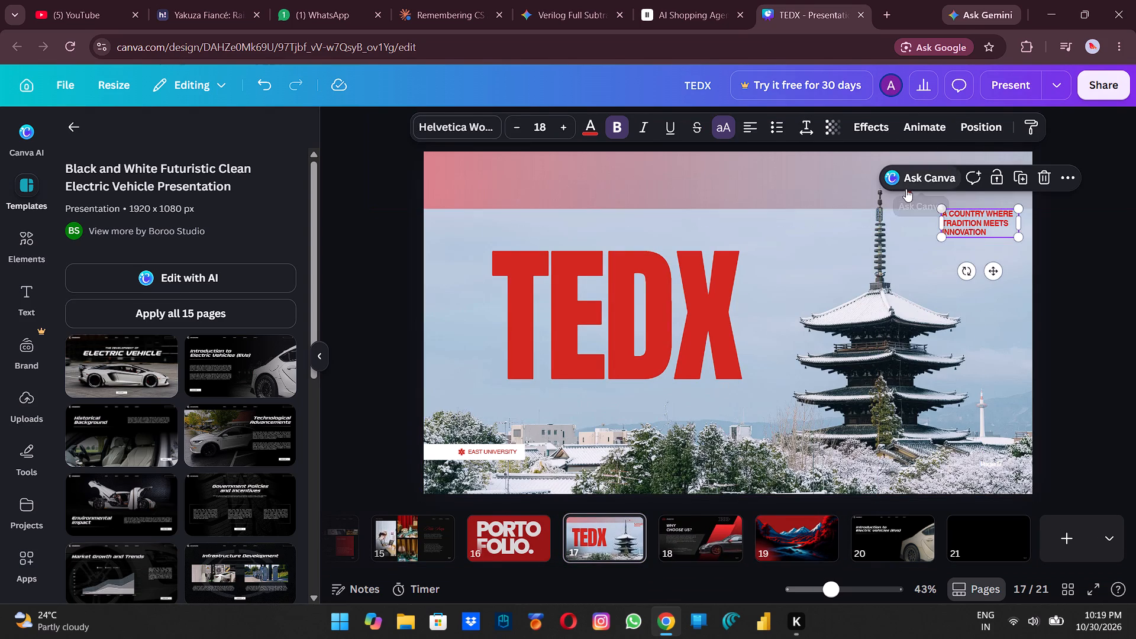
click(908, 200)
drag(911, 189, 929, 223)
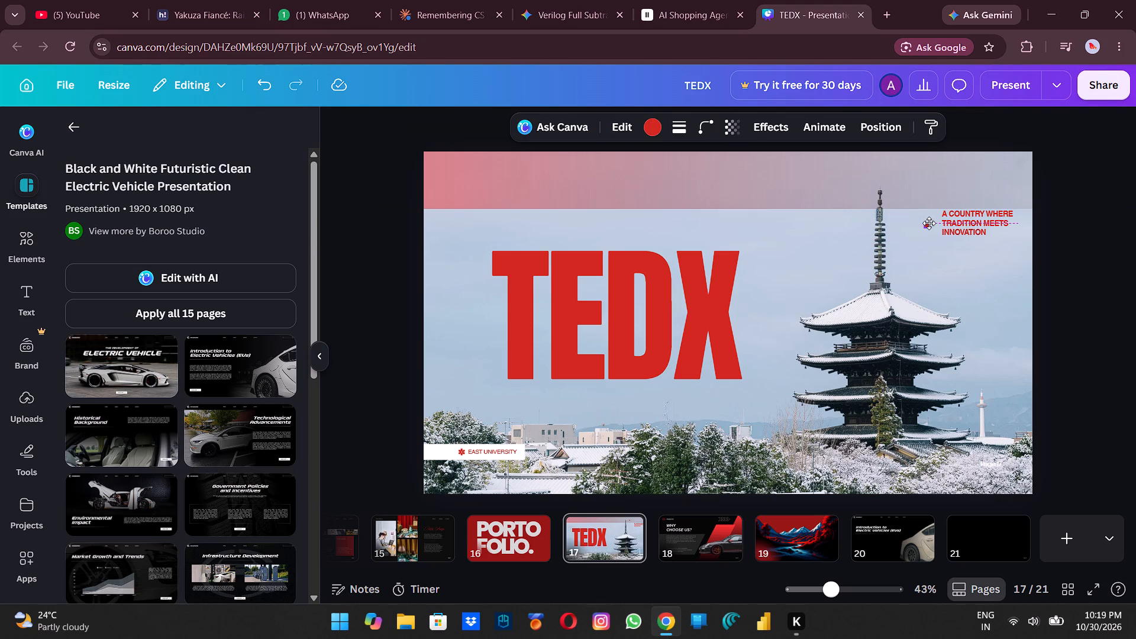
drag(929, 223, 929, 219)
click(986, 298)
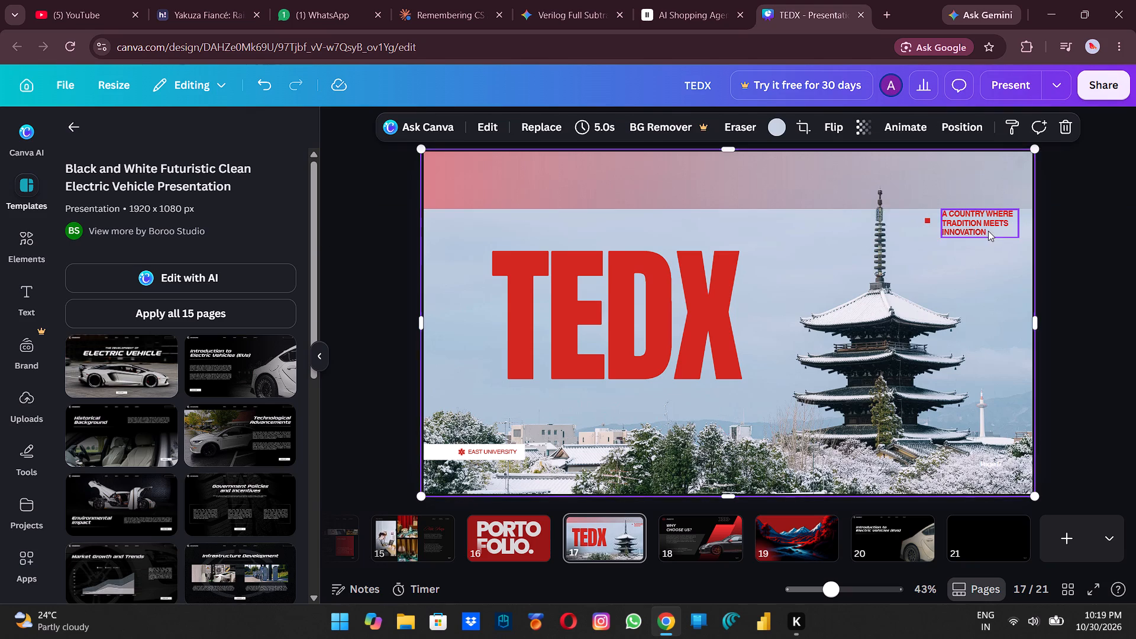
click(989, 230)
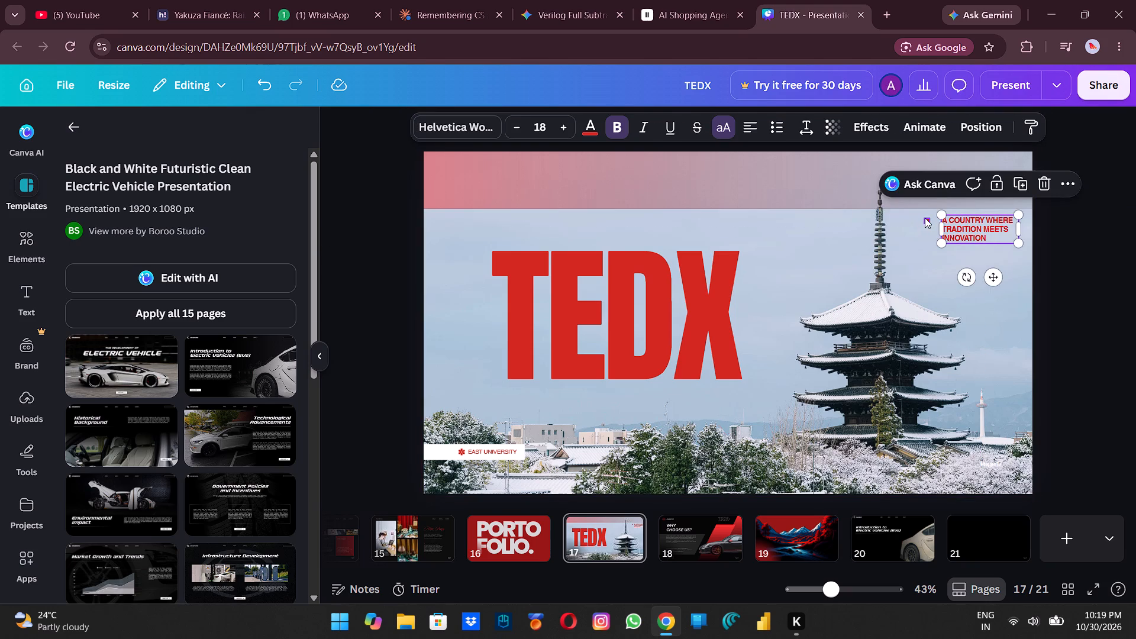
click(927, 218)
click(1125, 203)
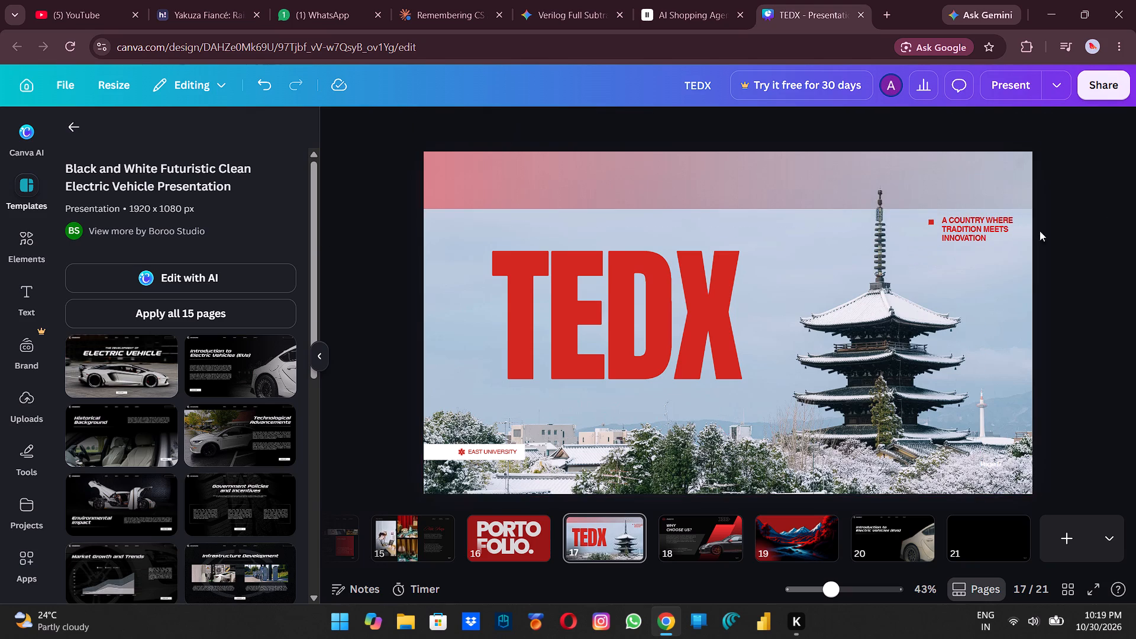
Shrink the TEDX title on page 17 to font size 339 and move it slightly down and right.
click(683, 302)
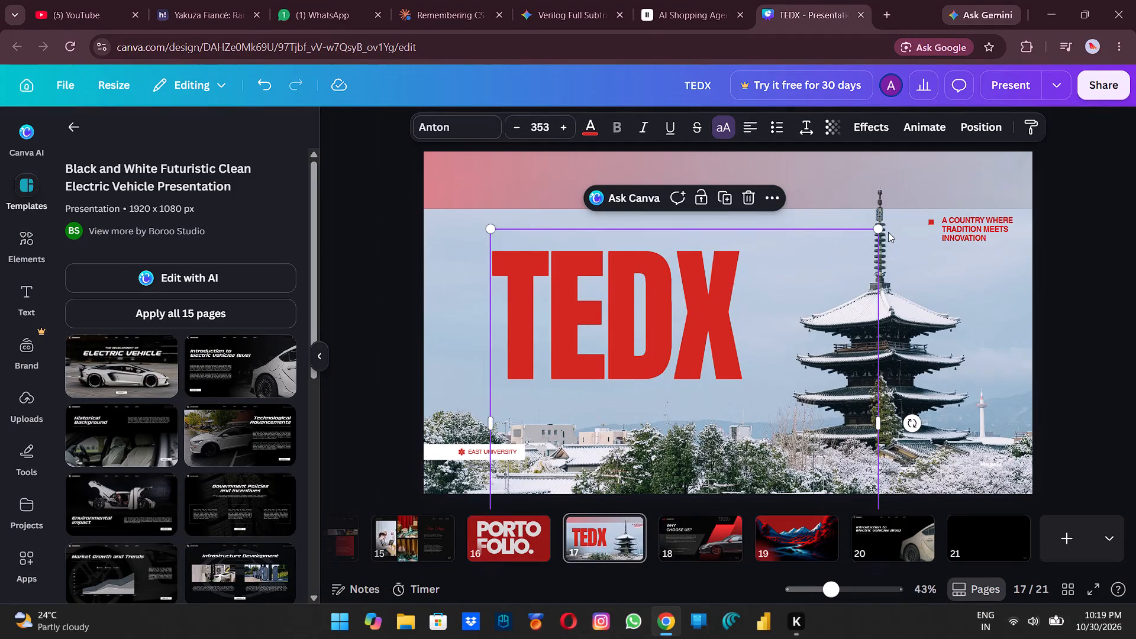
drag(876, 225, 840, 221)
drag(656, 306, 656, 293)
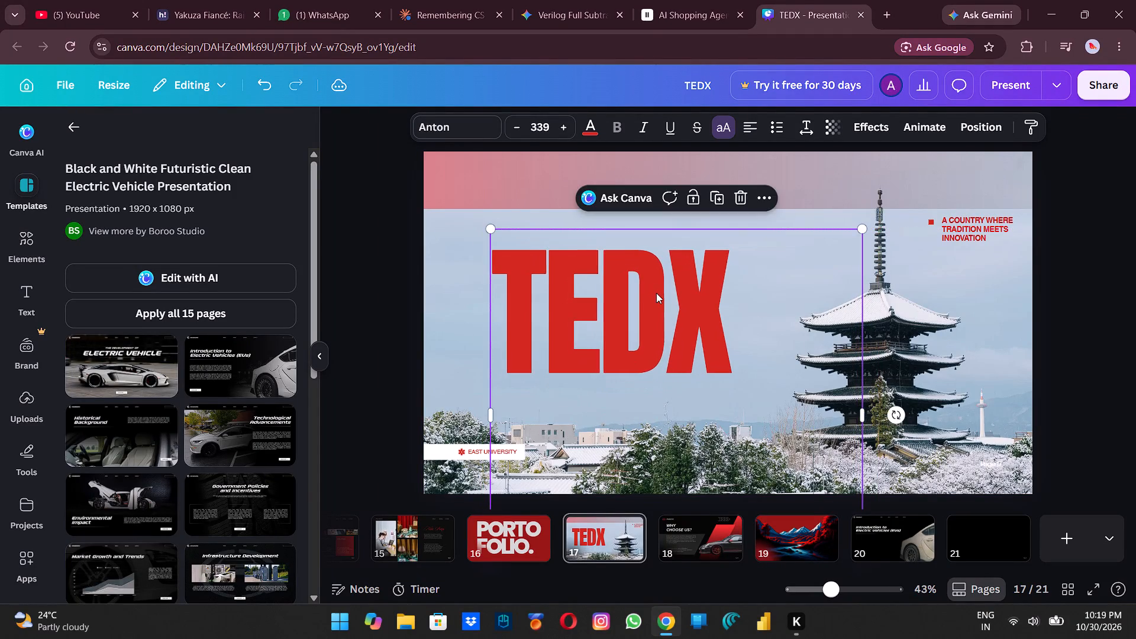
drag(656, 293, 663, 315)
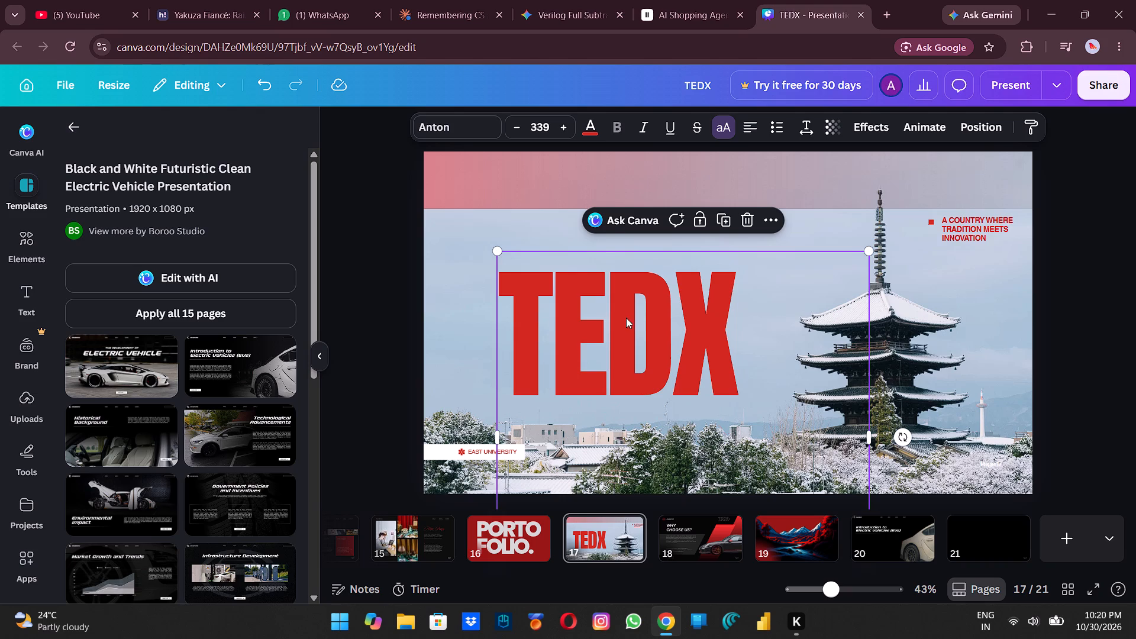
click(625, 318)
Delete the upper lorem ipsum paragraph on page 18, the Why Choose Us page.
click(766, 540)
click(720, 530)
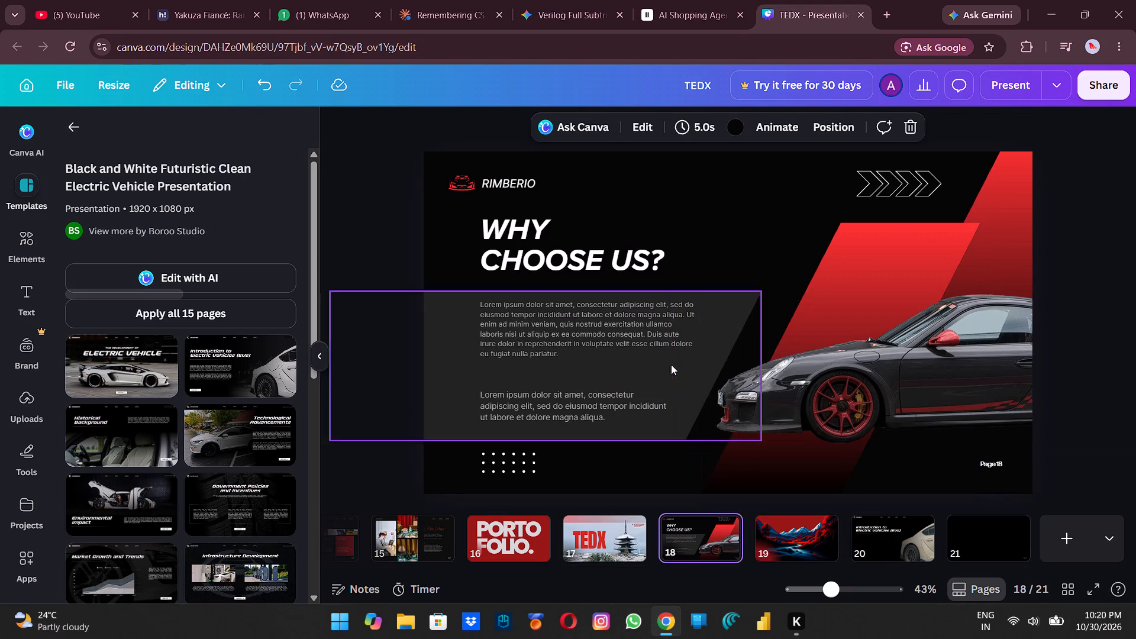
click(625, 321)
click(650, 273)
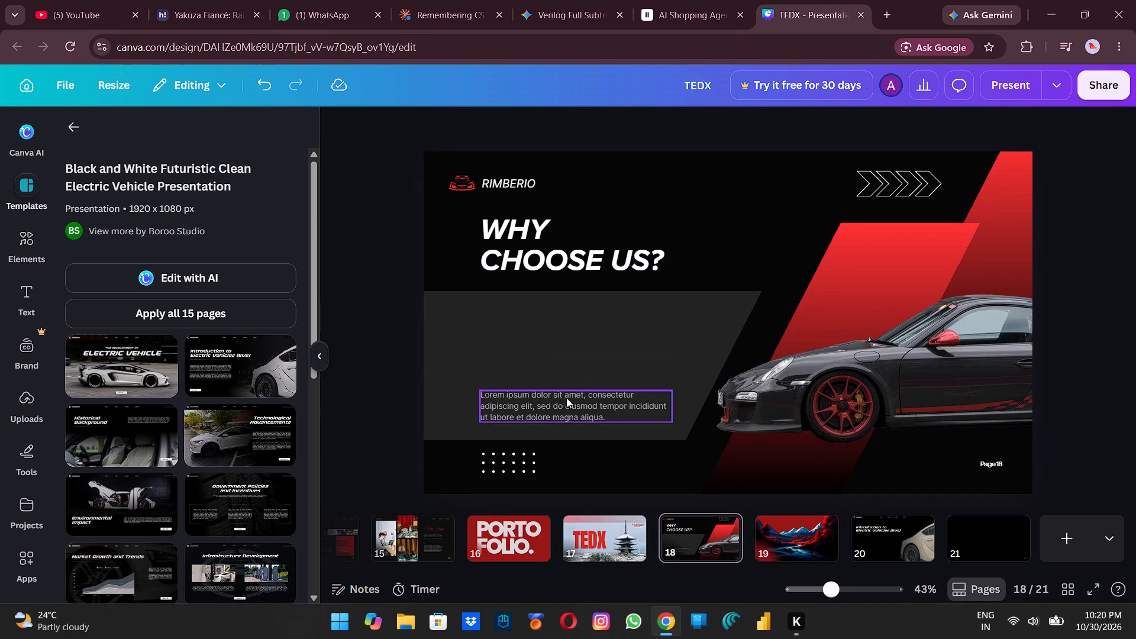
Set the remaining lorem ipsum paragraph on page 18 in Archivo Black at size 30 and position it inside the grey panel.
drag(566, 398, 564, 340)
click(489, 121)
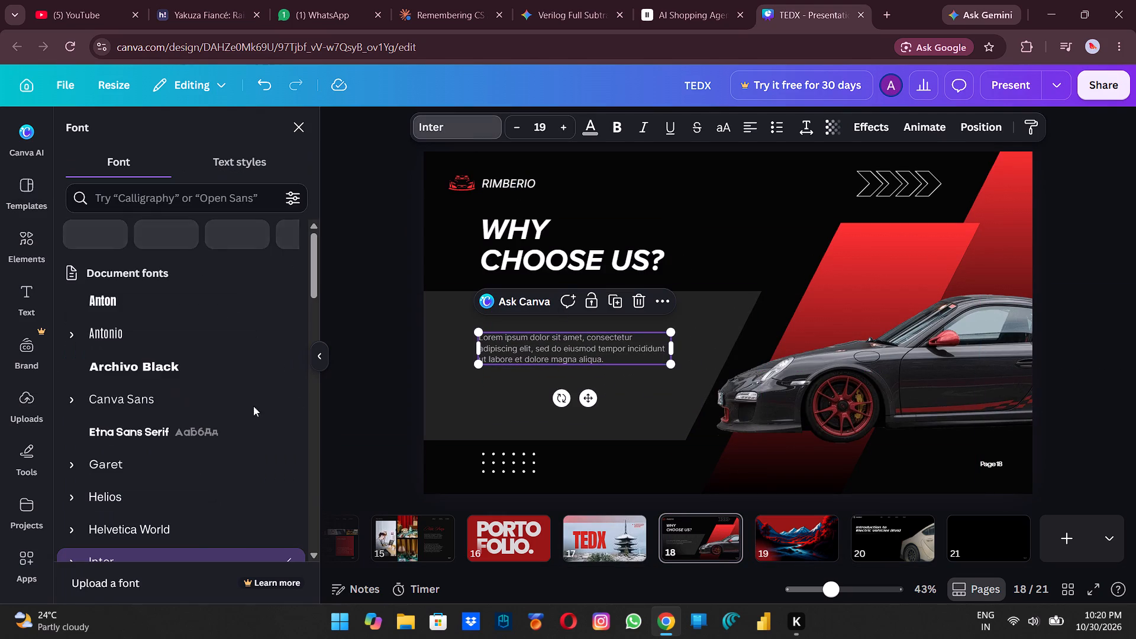
click(185, 372)
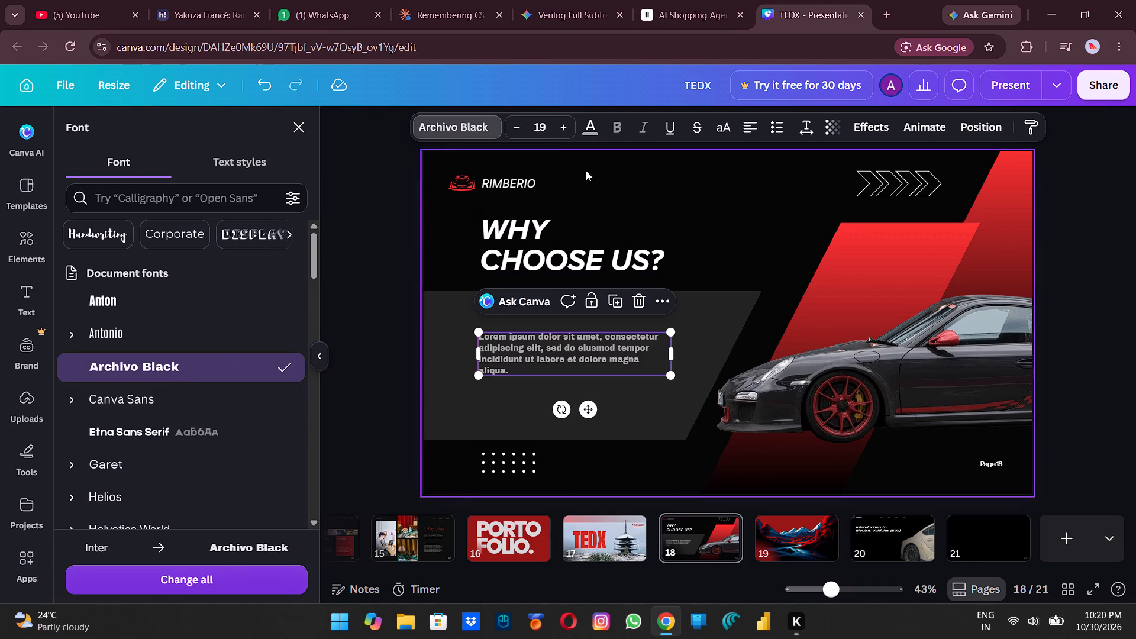
triple_click(556, 125)
triple_click(556, 125)
triple_click(556, 125)
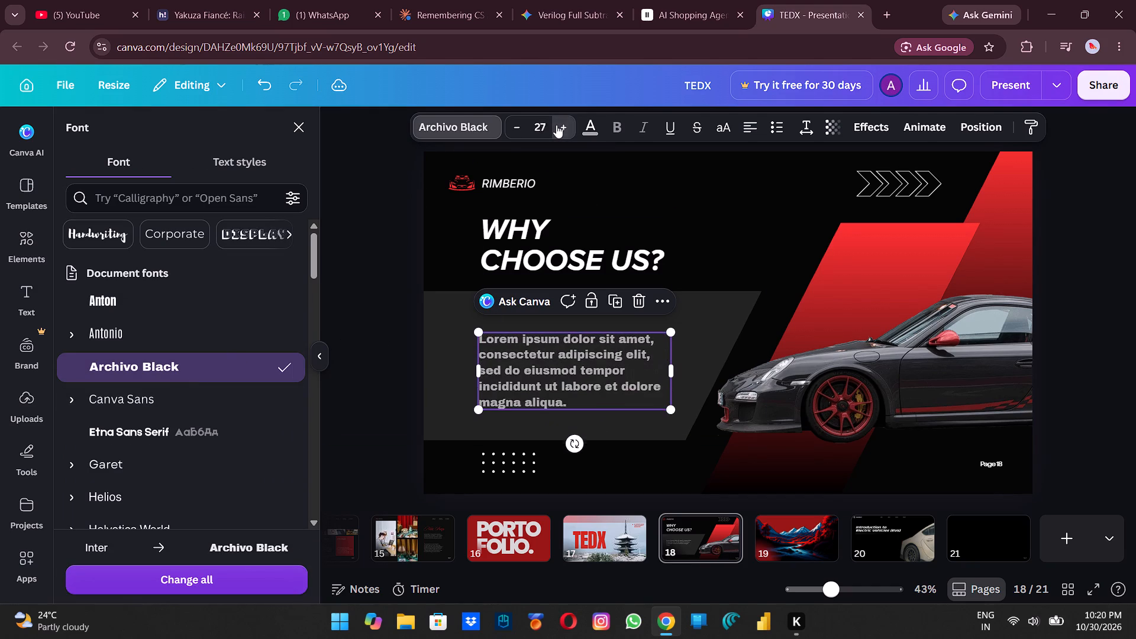
double_click(556, 125)
drag(604, 390, 601, 363)
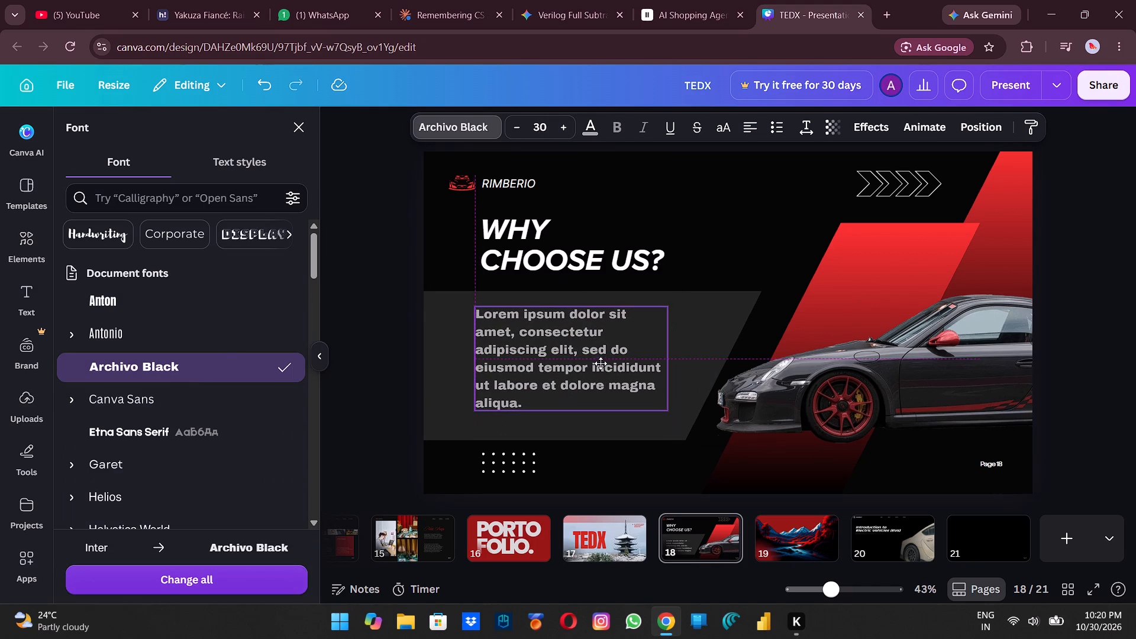
drag(601, 363, 590, 363)
click(1135, 238)
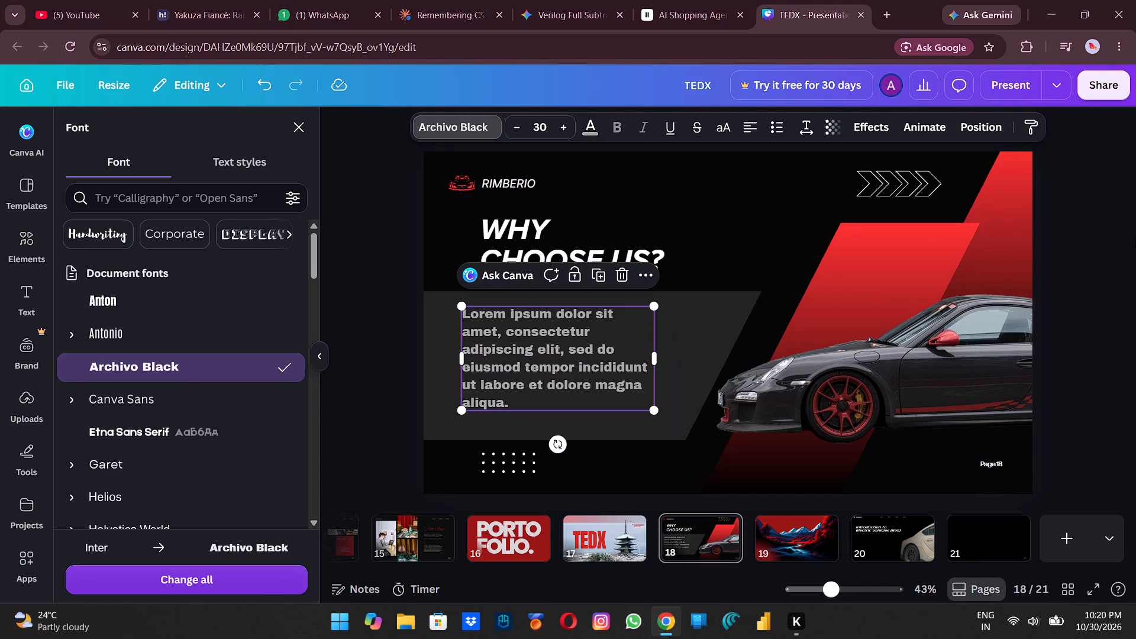
Recolour the large slanted red gradient shape behind the car on page 18, trying black and dark red before settling on white.
click(915, 235)
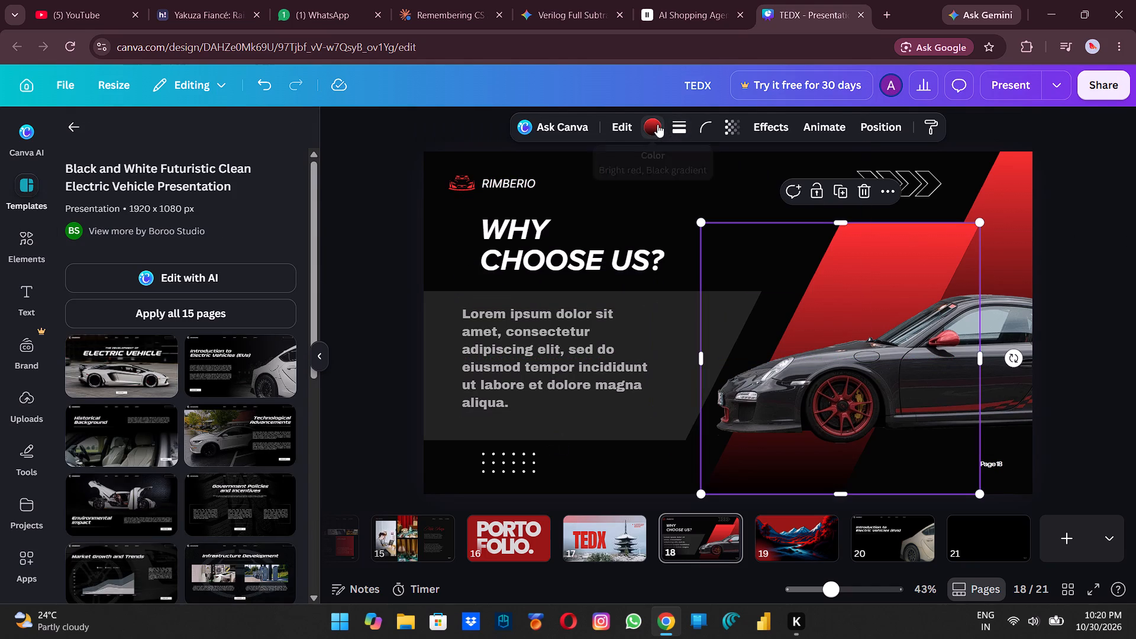
click(653, 124)
click(103, 266)
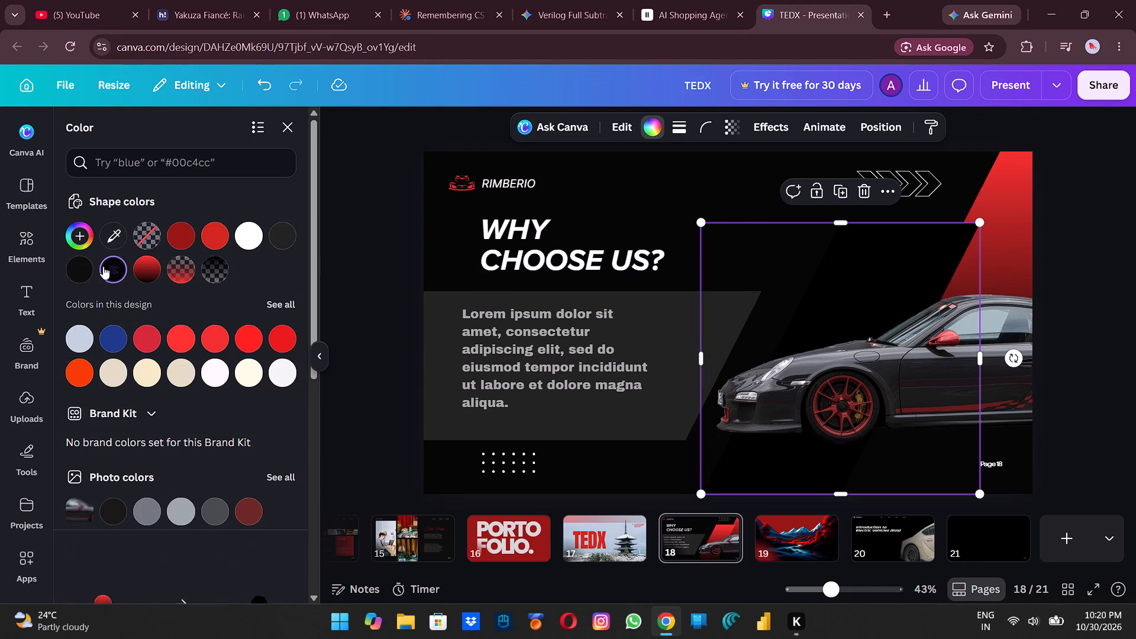
click(190, 234)
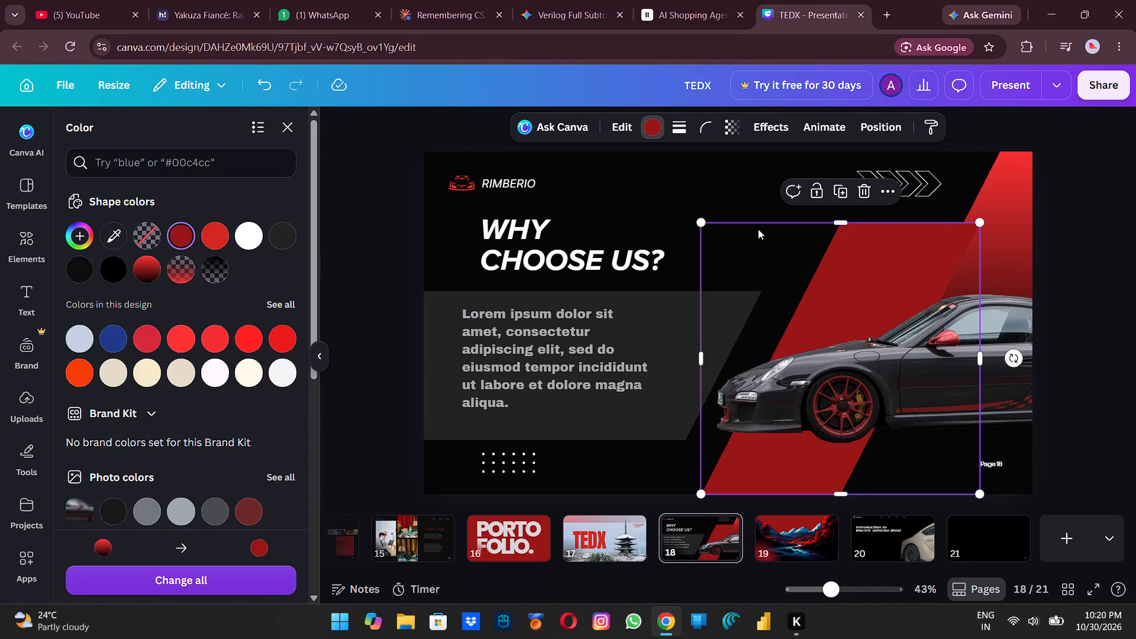
click(254, 237)
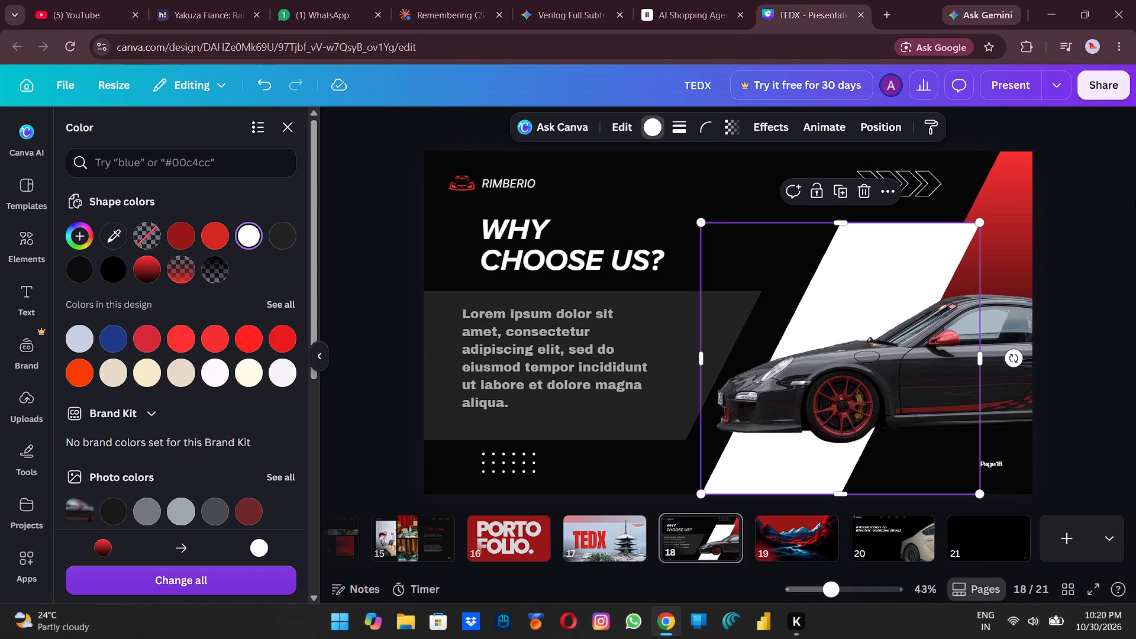
click(1085, 179)
click(1085, 179)
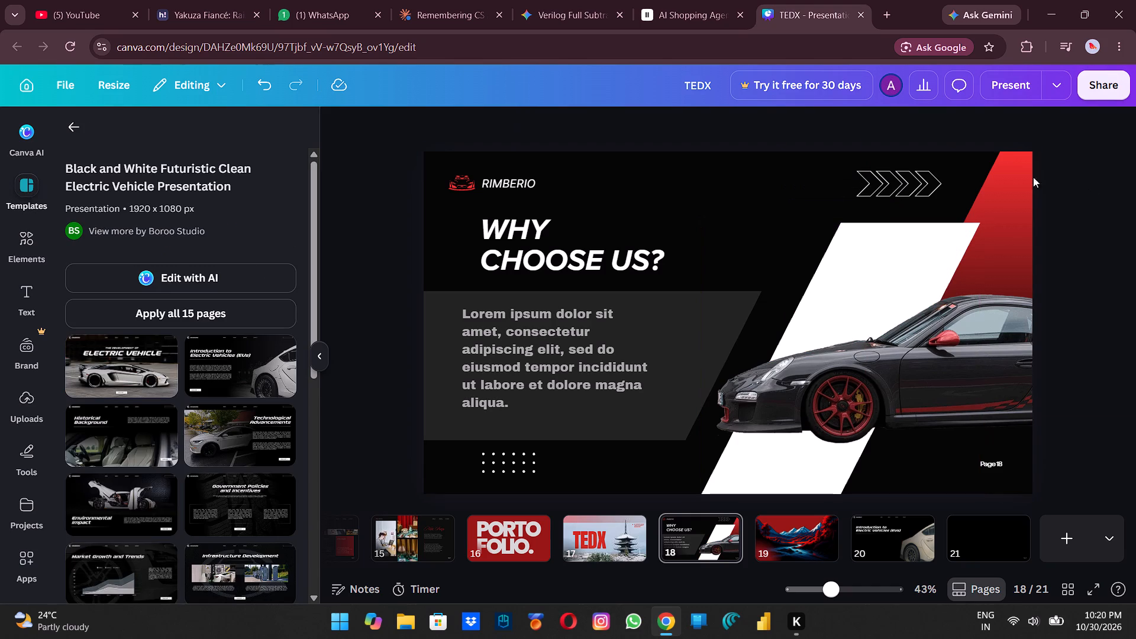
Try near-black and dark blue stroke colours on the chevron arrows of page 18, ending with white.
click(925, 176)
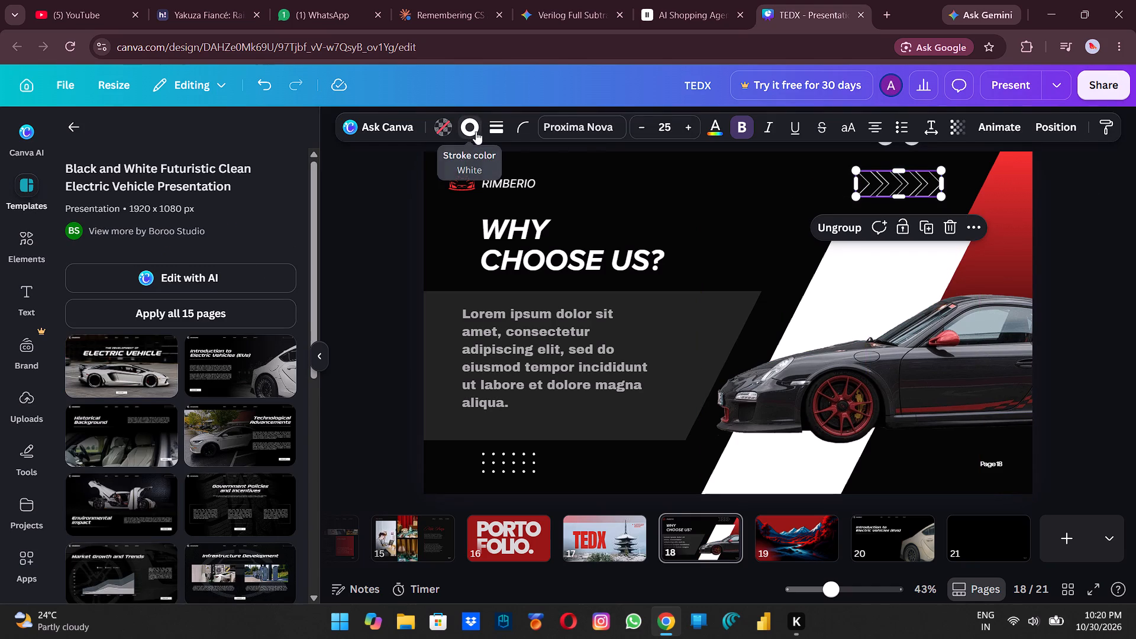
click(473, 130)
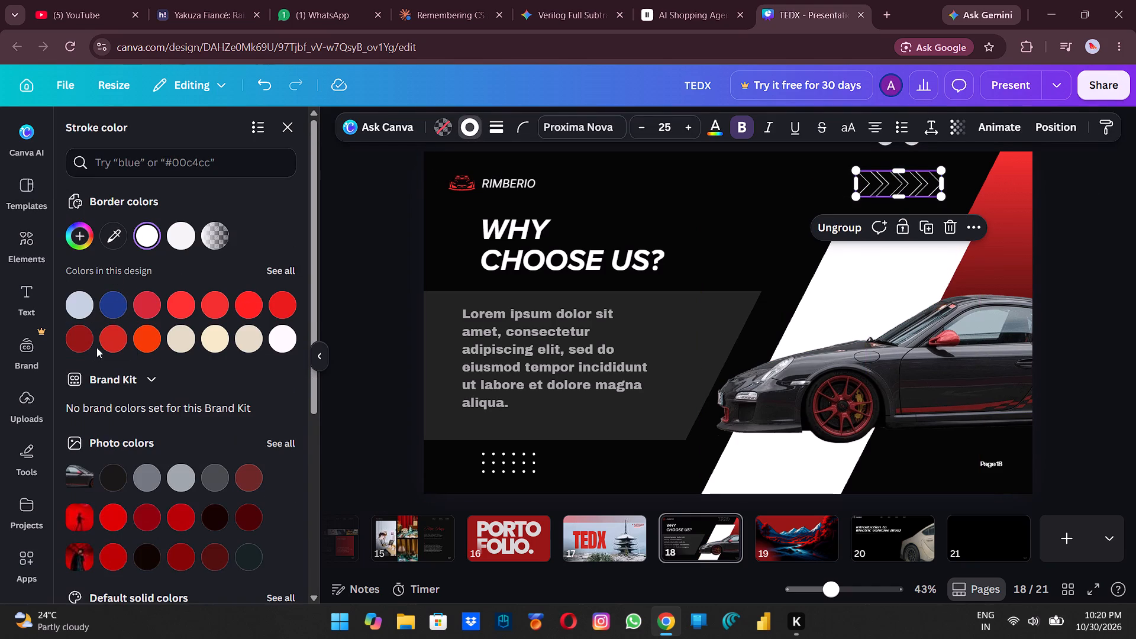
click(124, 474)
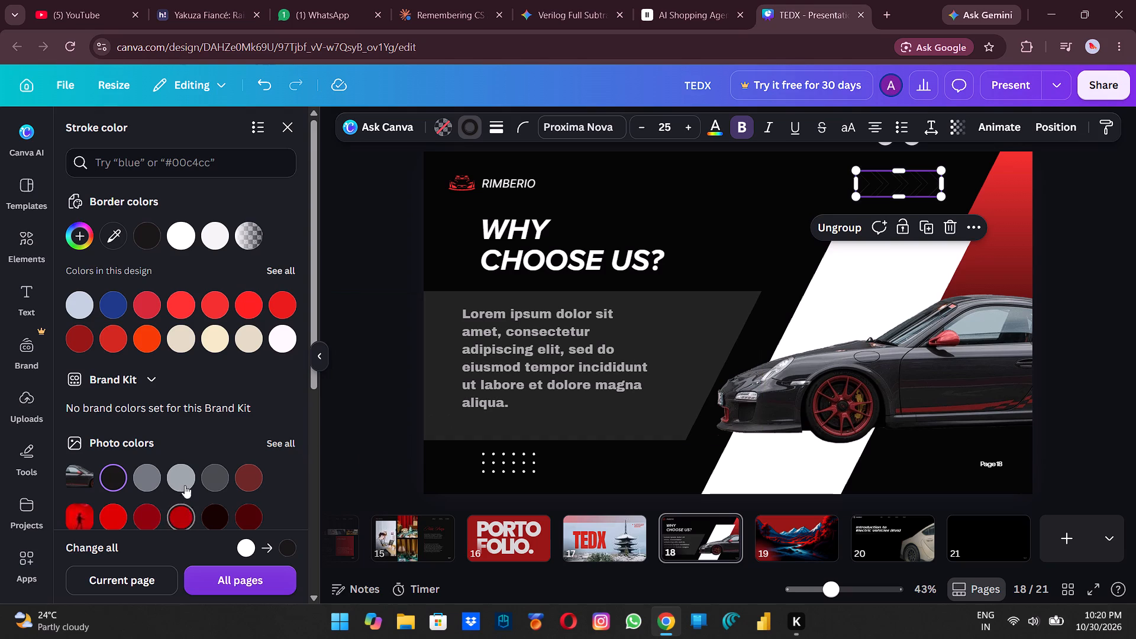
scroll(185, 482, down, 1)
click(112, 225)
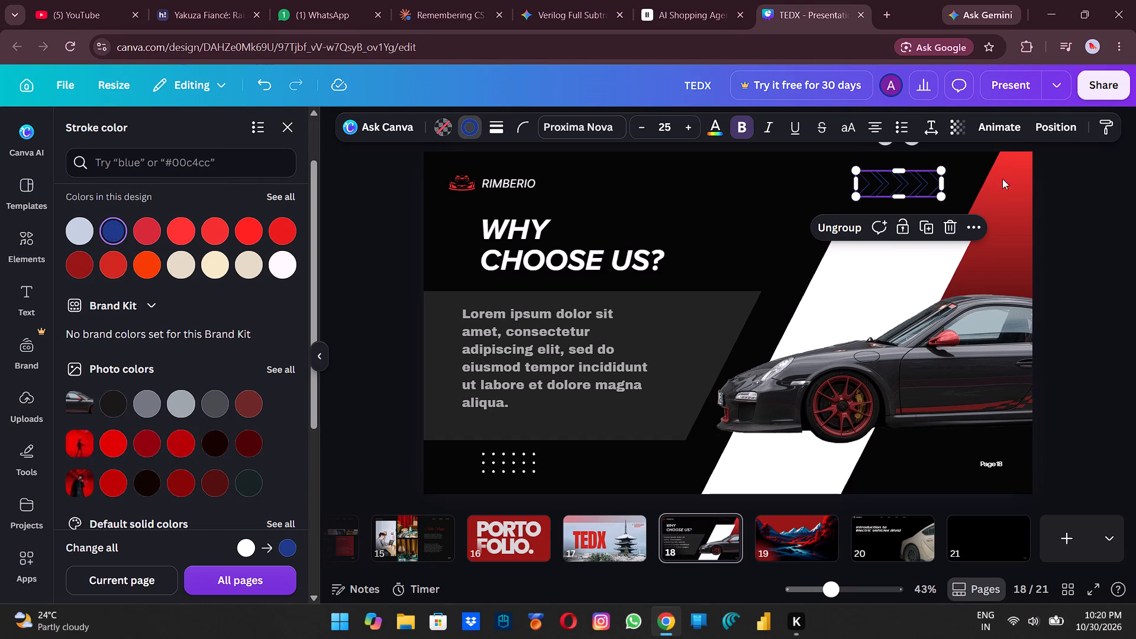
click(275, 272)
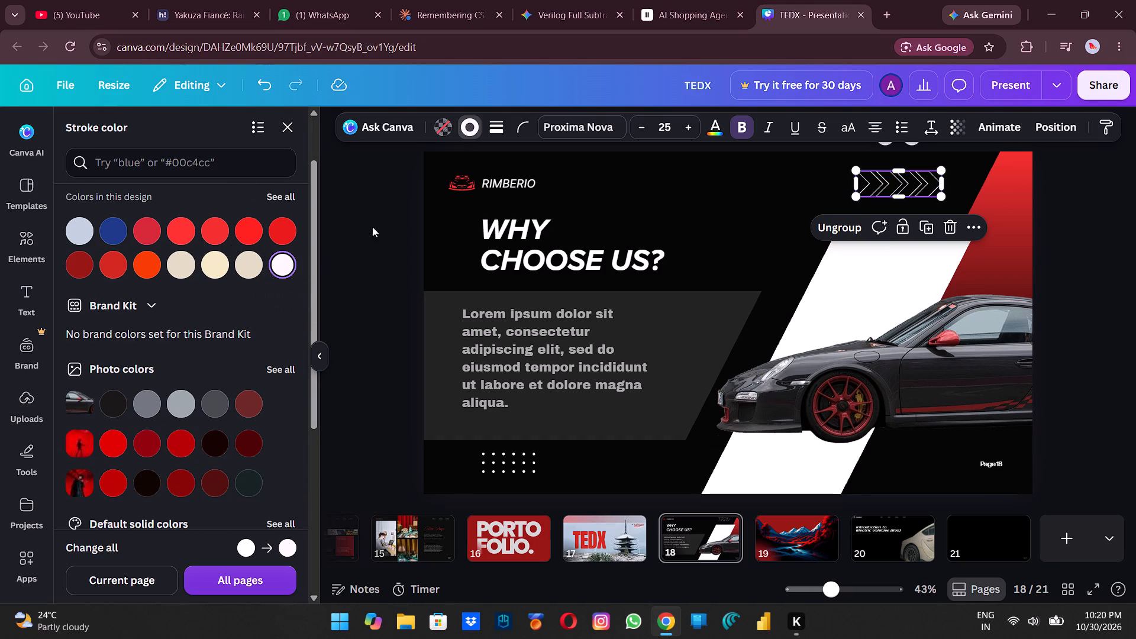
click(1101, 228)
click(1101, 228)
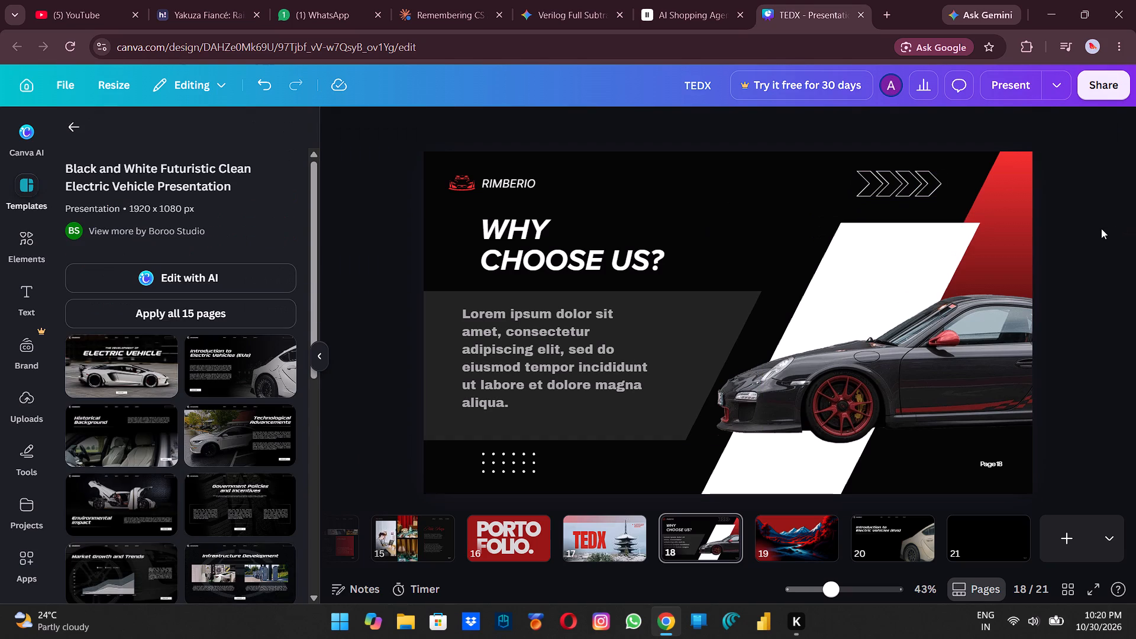
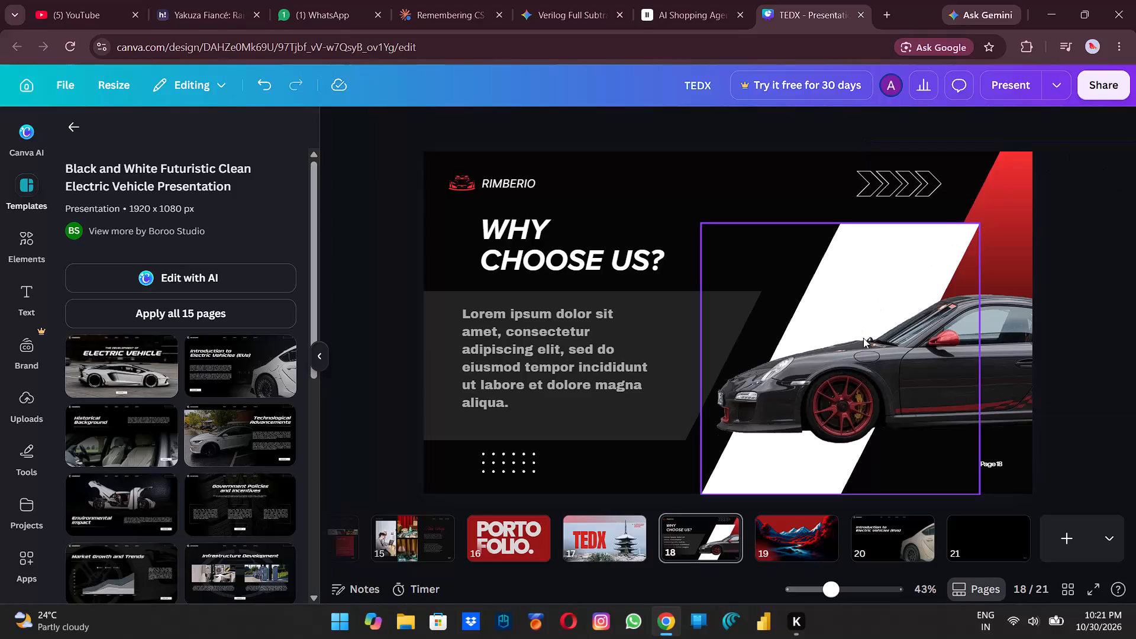
Recolour the background of page 18, the Why Choose Us page, trying white before settling on a very dark red.
click(656, 180)
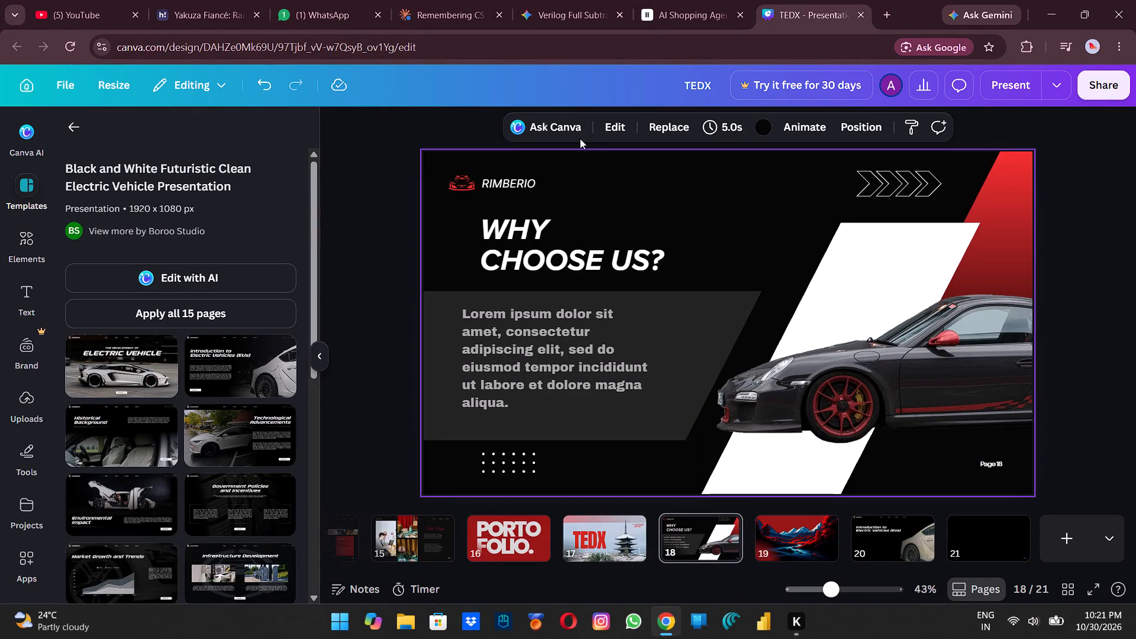
click(761, 122)
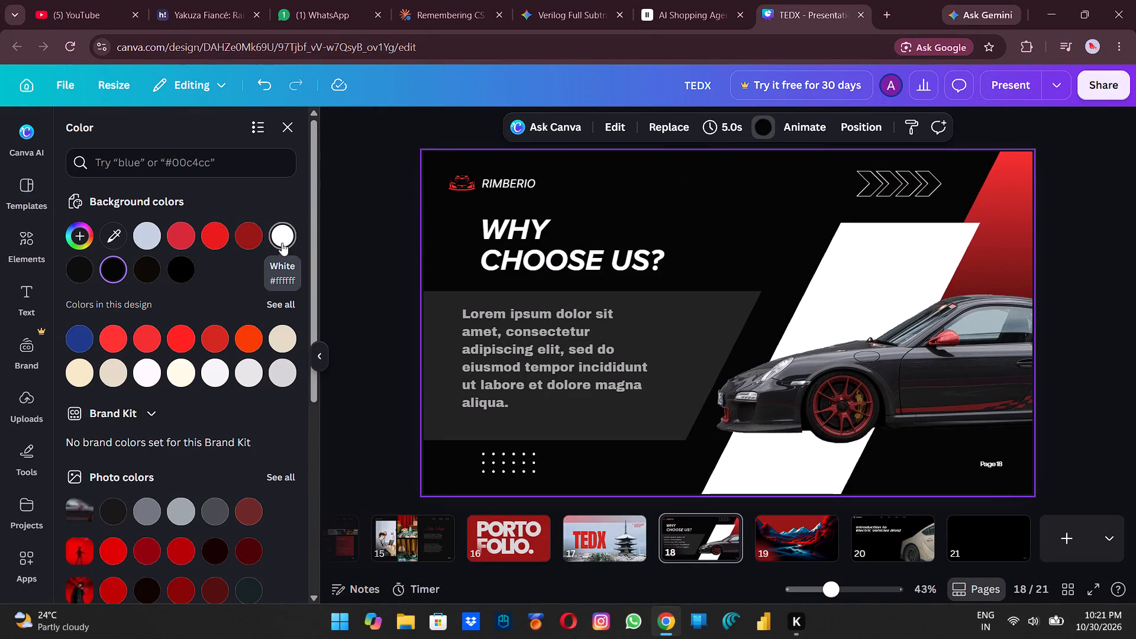
click(282, 243)
click(927, 256)
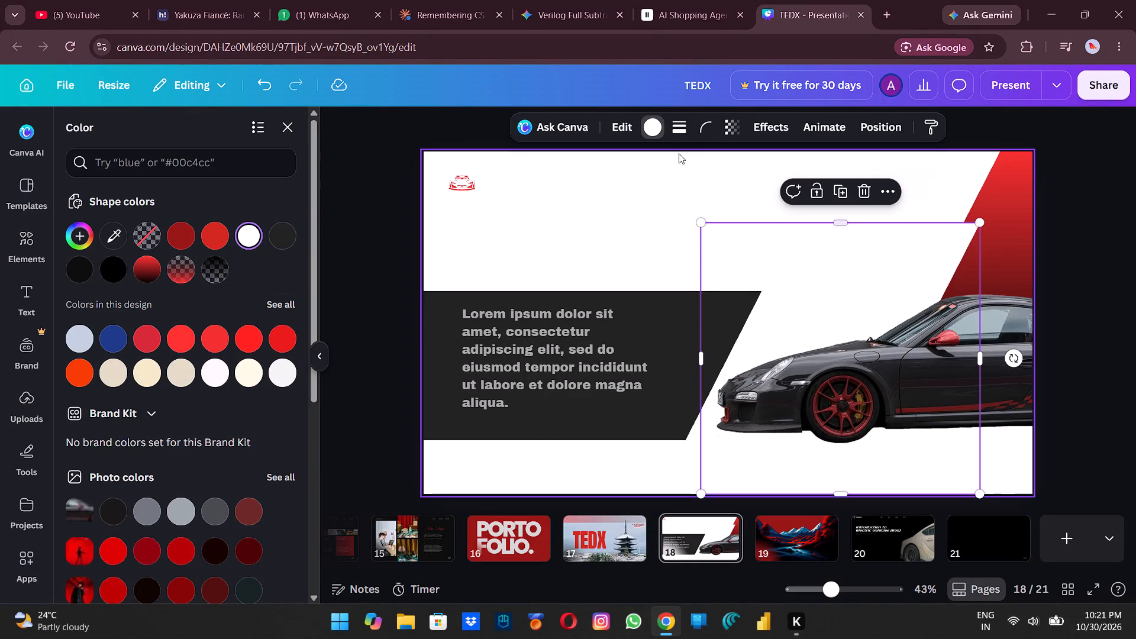
click(644, 199)
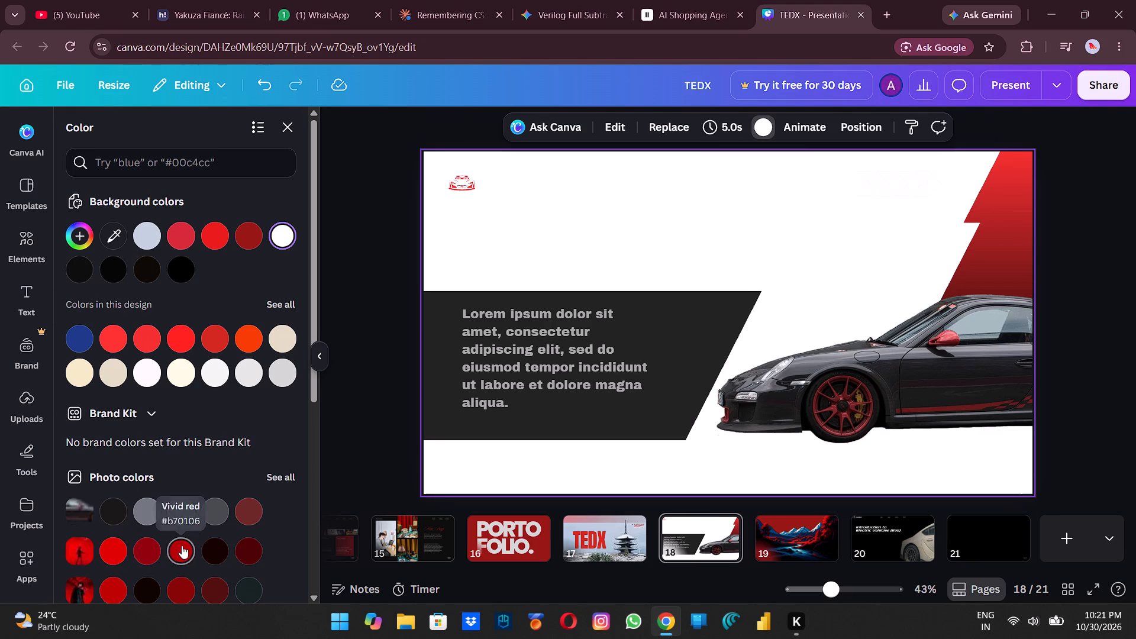
click(259, 556)
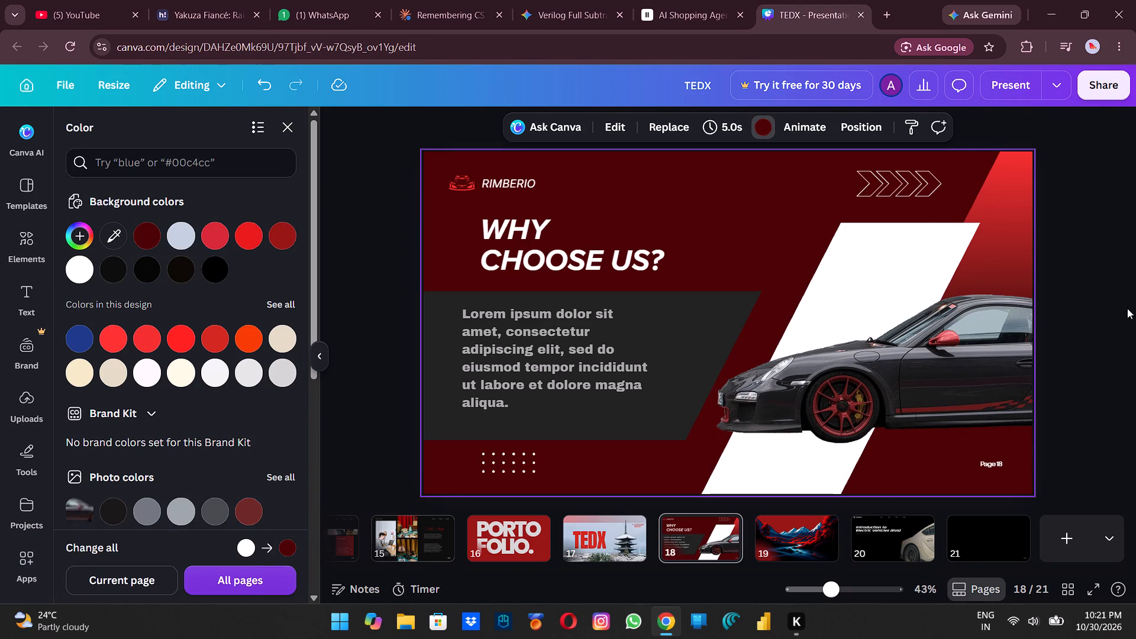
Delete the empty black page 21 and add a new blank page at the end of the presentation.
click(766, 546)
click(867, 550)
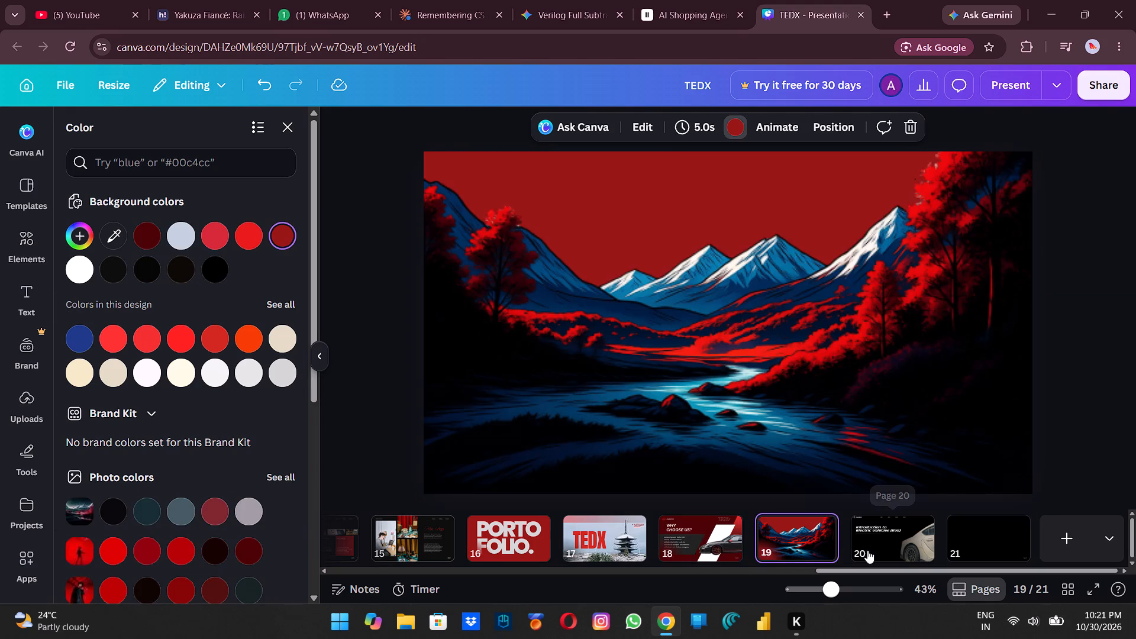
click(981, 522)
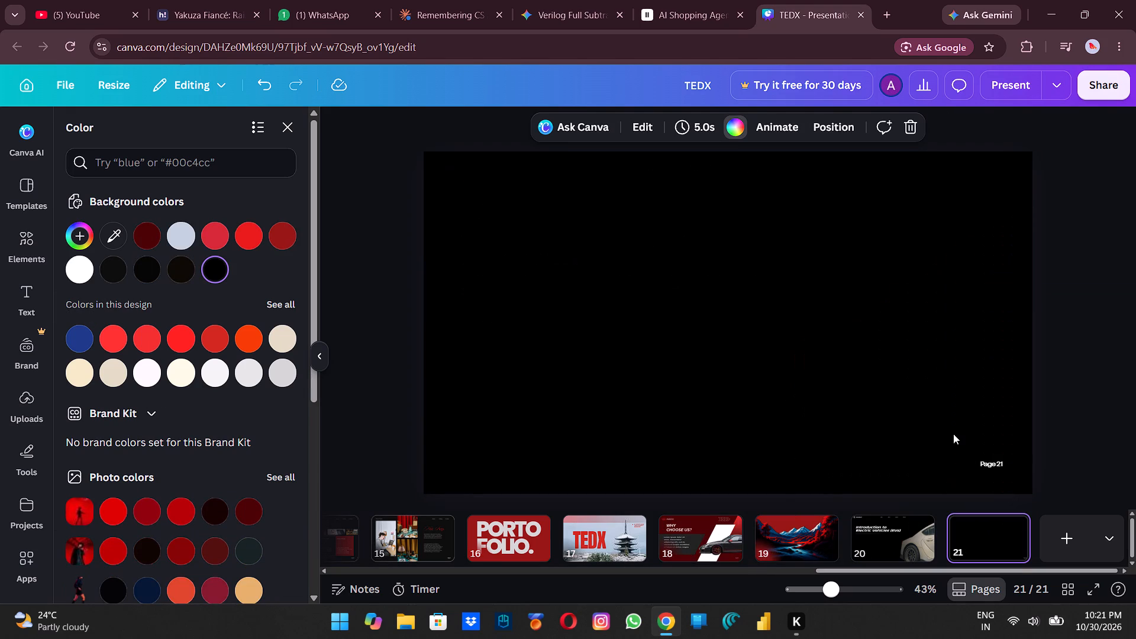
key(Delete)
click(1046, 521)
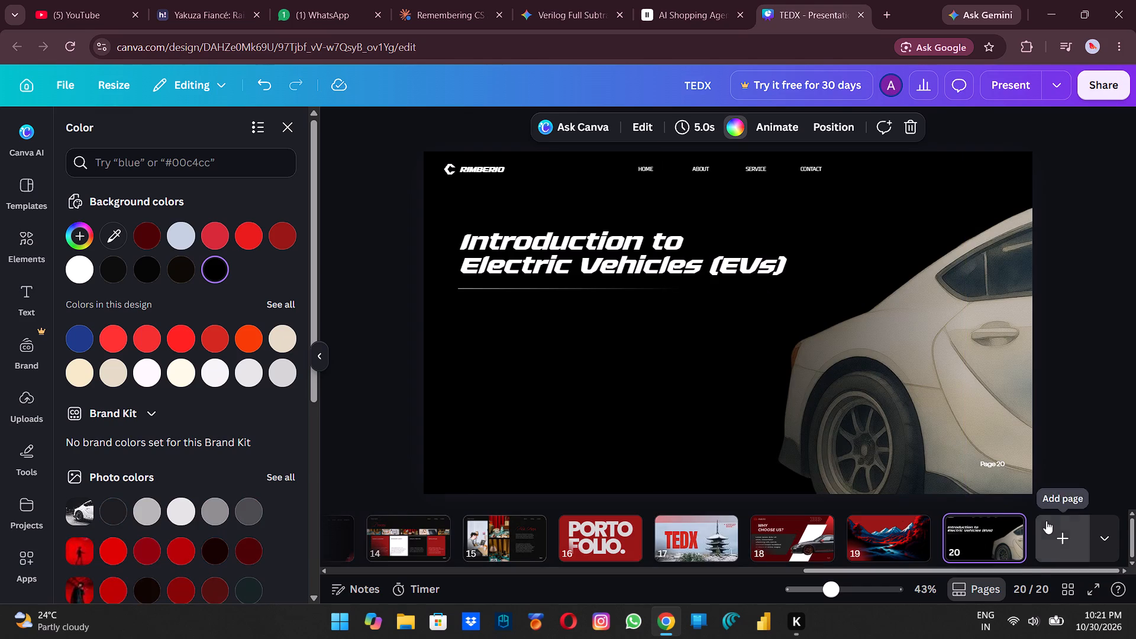
Browse the presentation templates for page 21 and open the Maroon and White Modern Bold Geometric Thesis Defense Presentation template.
click(13, 185)
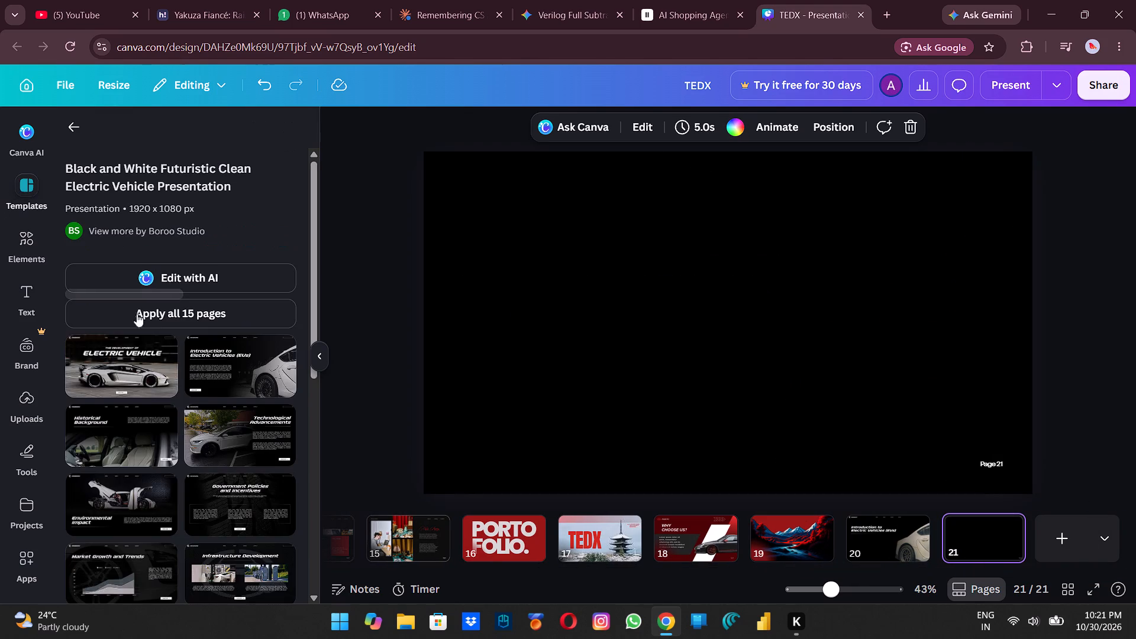
scroll(179, 368, down, 6)
click(80, 133)
scroll(176, 263, down, 4)
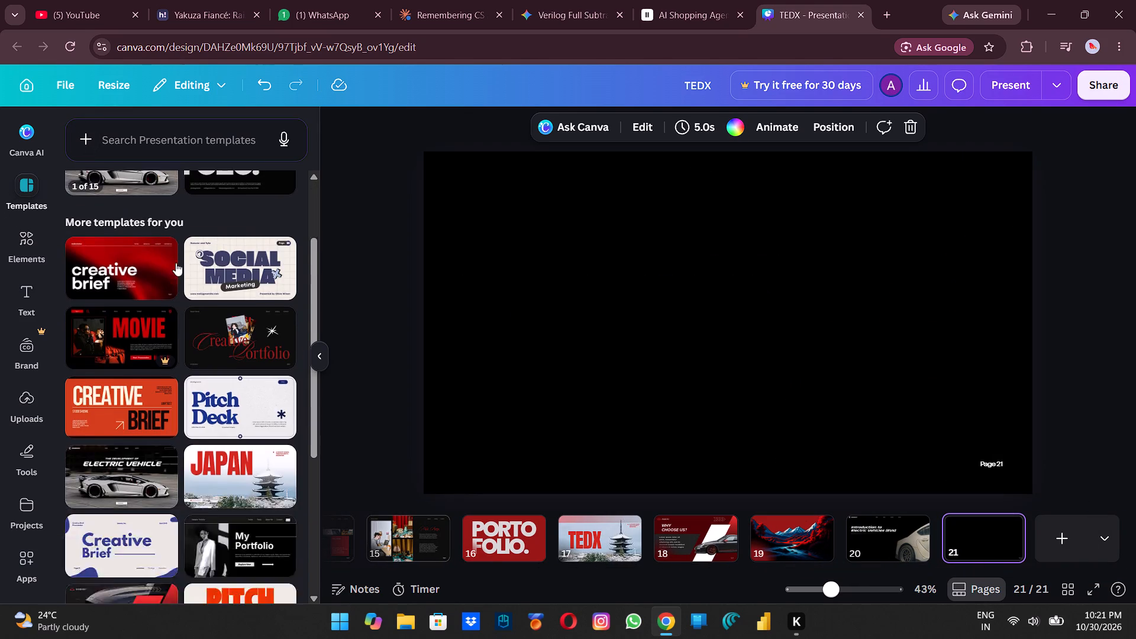
scroll(182, 285, down, 3)
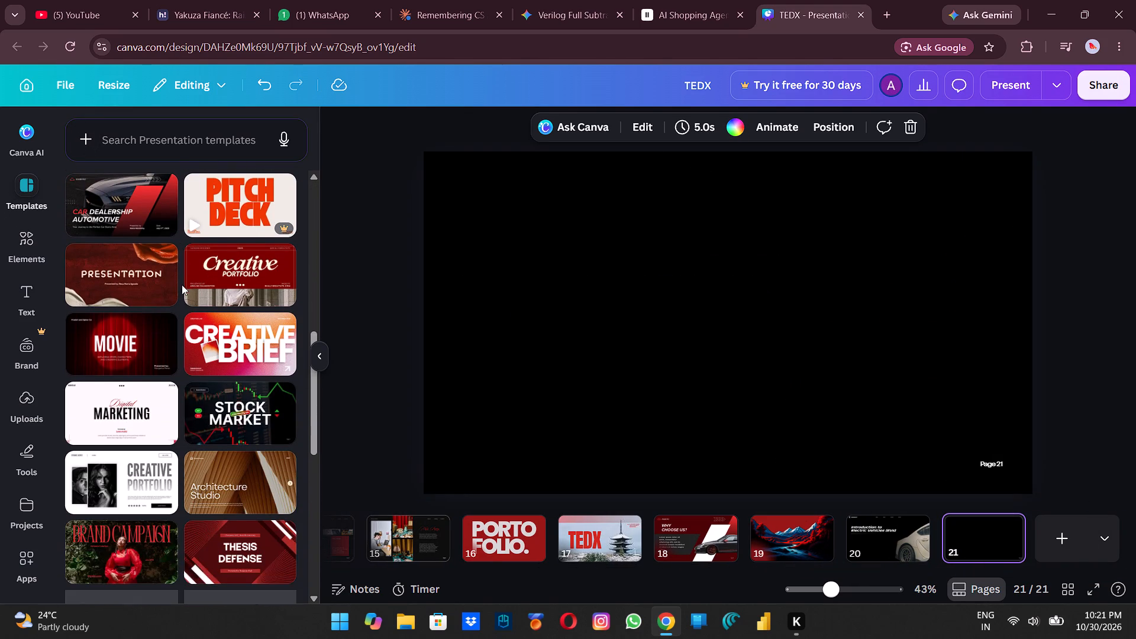
click(120, 278)
click(68, 124)
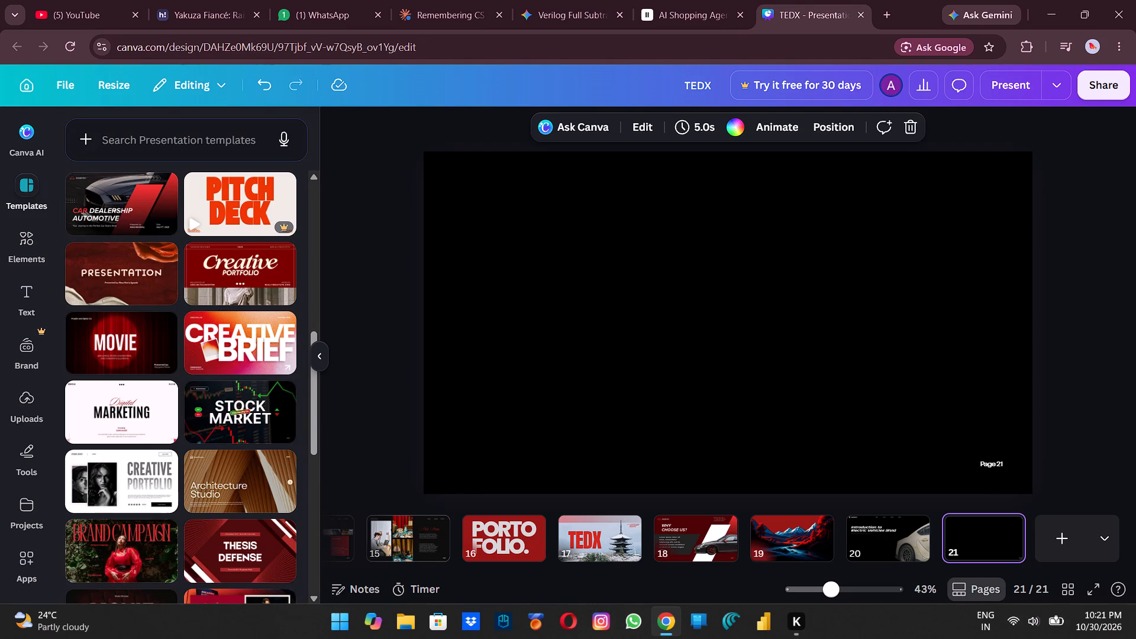
click(112, 331)
scroll(237, 468, down, 2)
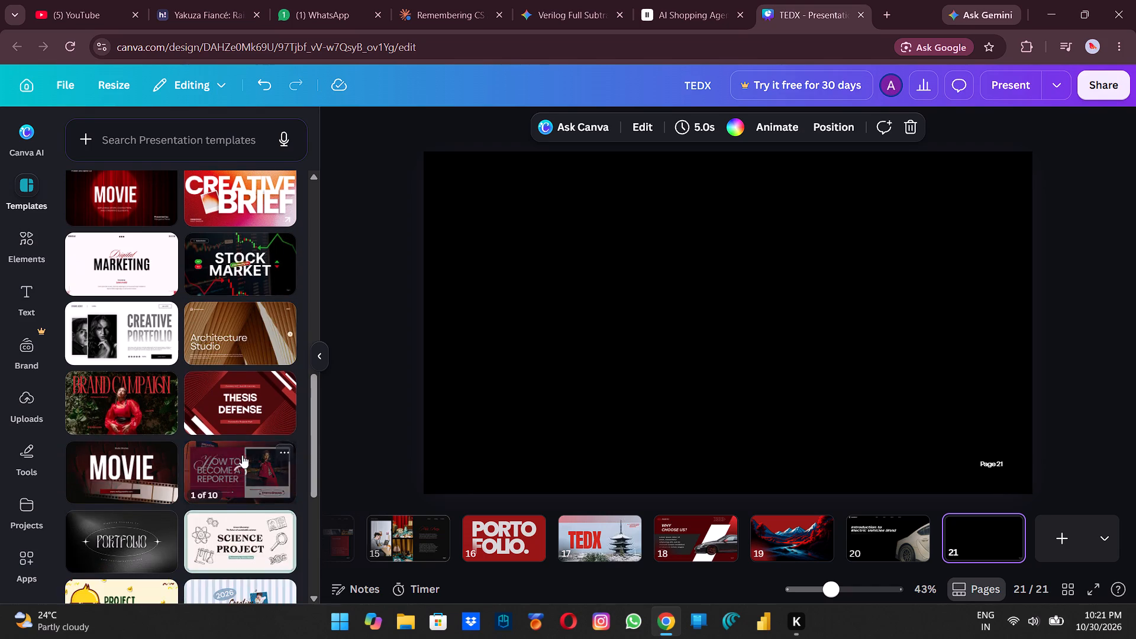
click(243, 406)
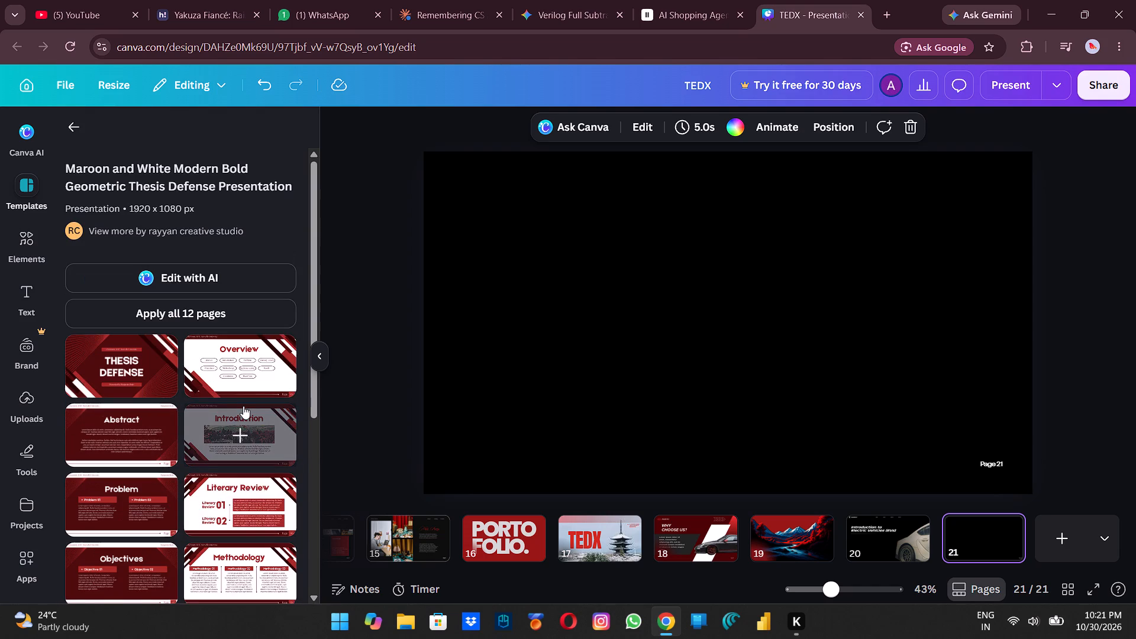
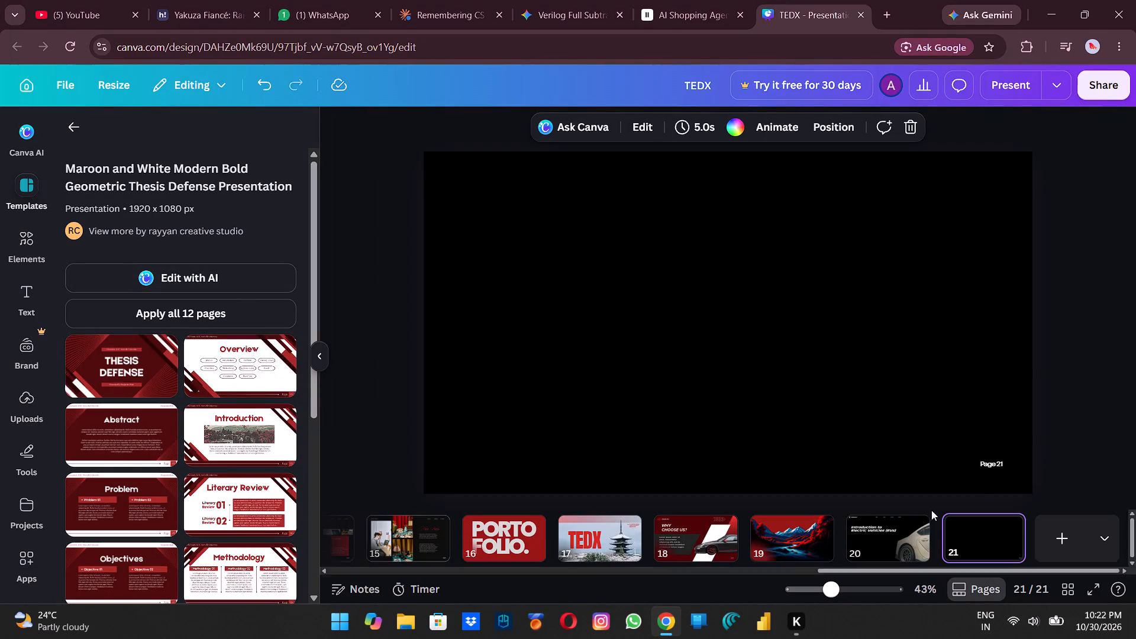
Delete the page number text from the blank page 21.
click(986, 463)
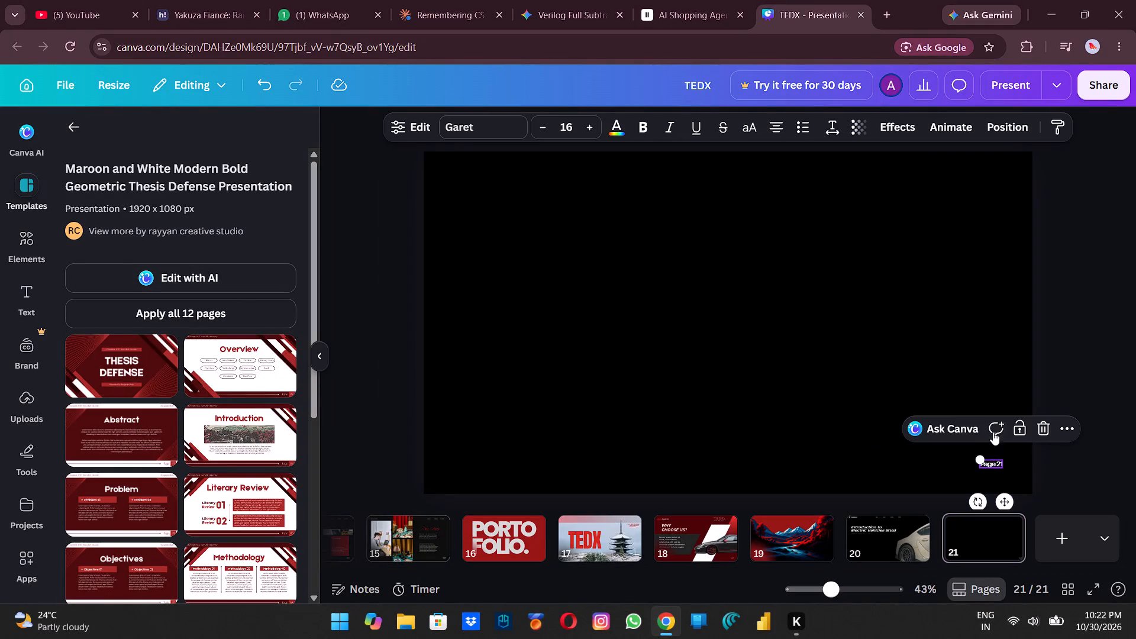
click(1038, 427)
Open the Red and Pink Bold Pitch Deck template and try its Team page on page 21 before applying the Success Stories page.
click(70, 124)
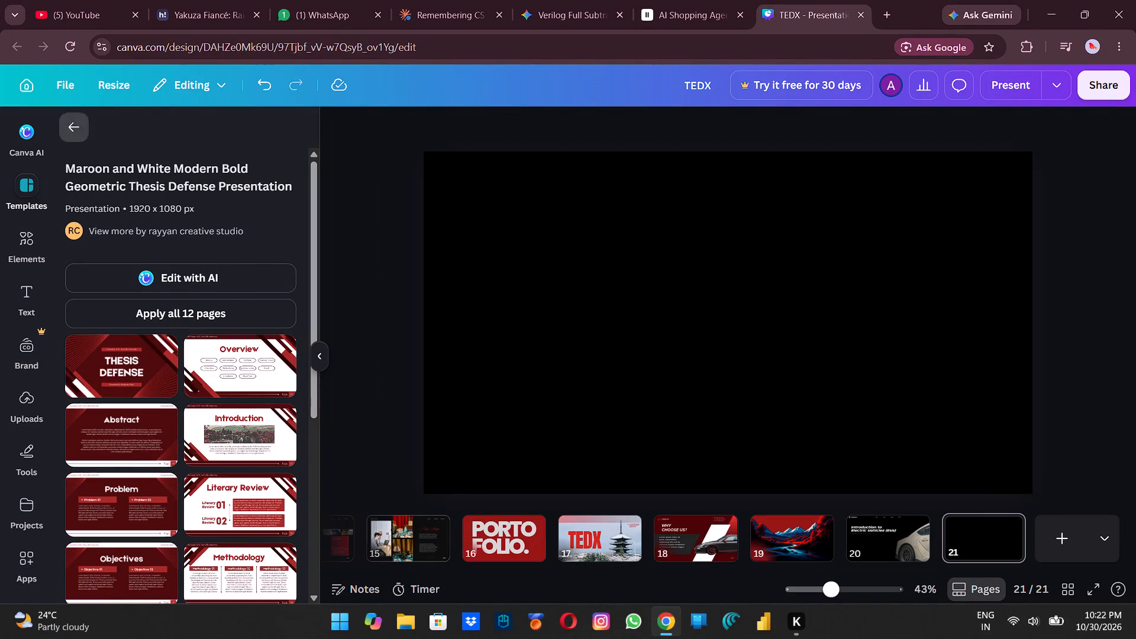
scroll(235, 312, down, 4)
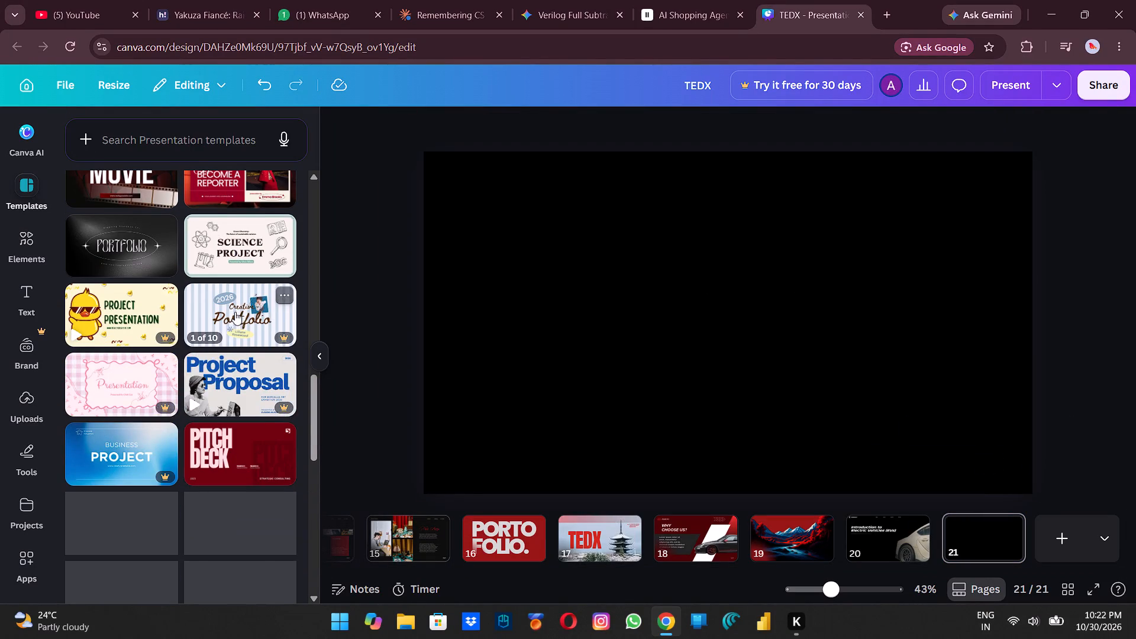
click(231, 450)
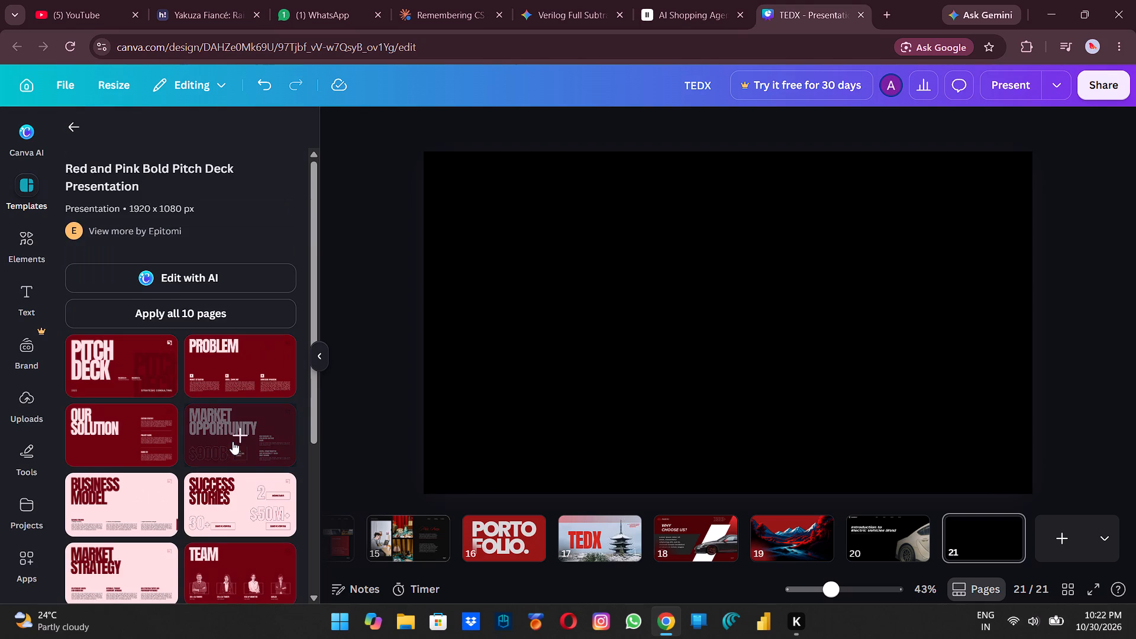
scroll(233, 441, down, 3)
click(233, 368)
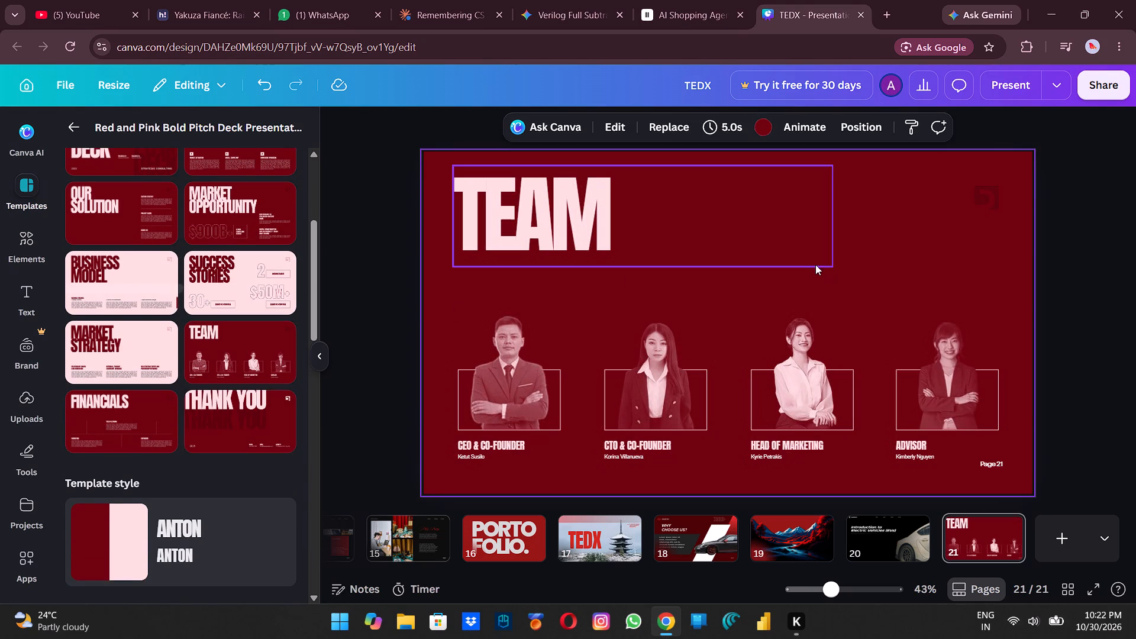
click(225, 279)
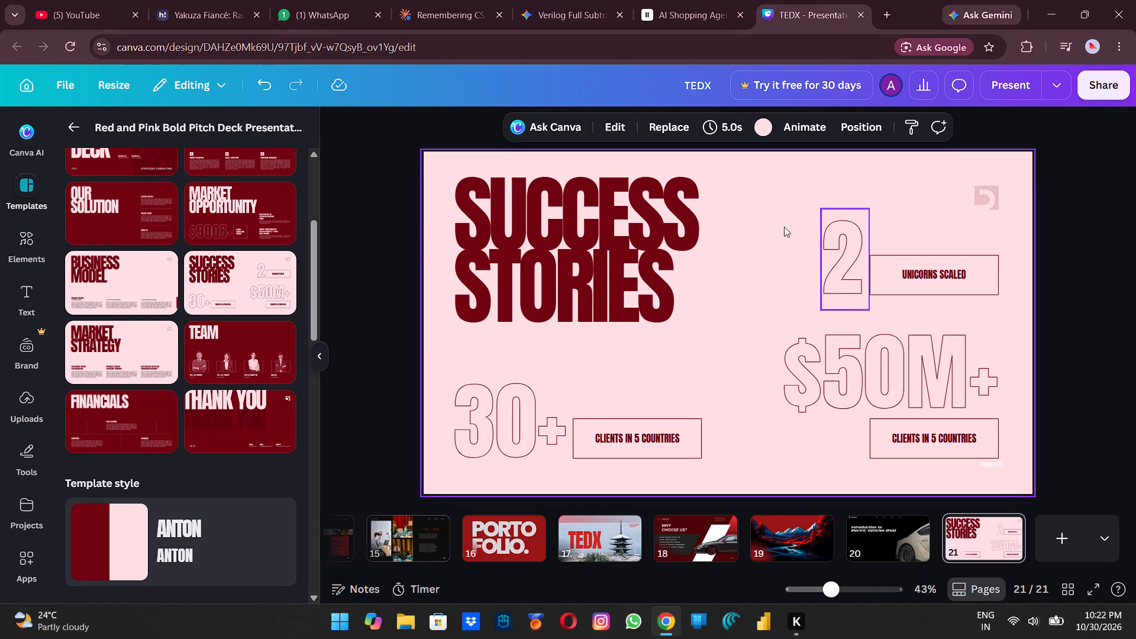
Recolour the background of the Success Stories page, trying black and white before settling on the custom pink #F5BABA.
click(826, 176)
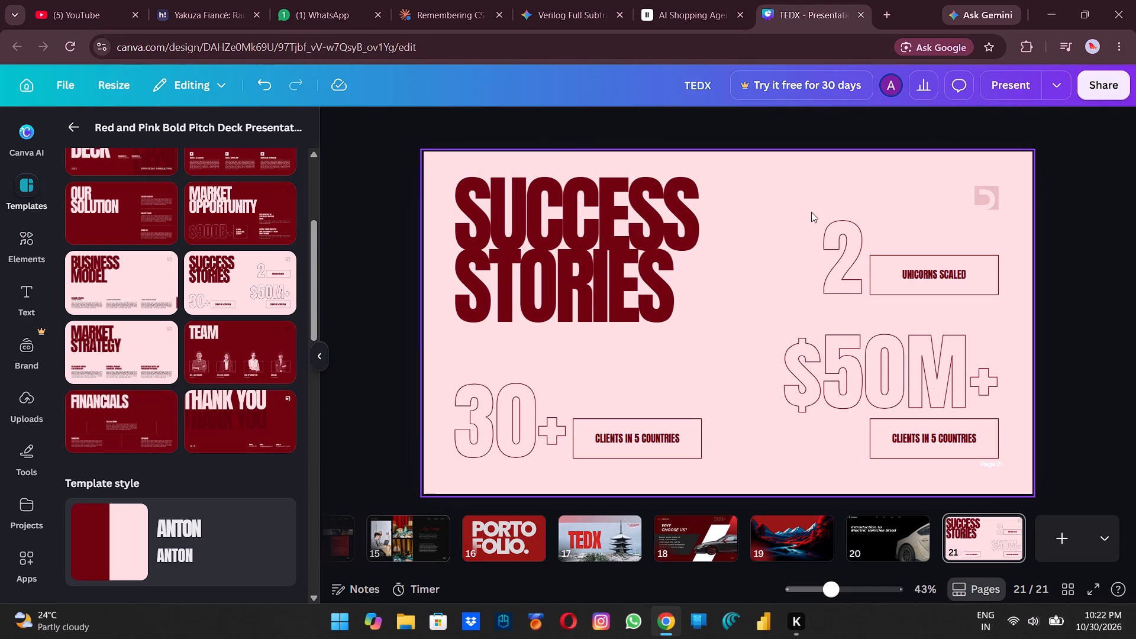
click(811, 212)
click(750, 124)
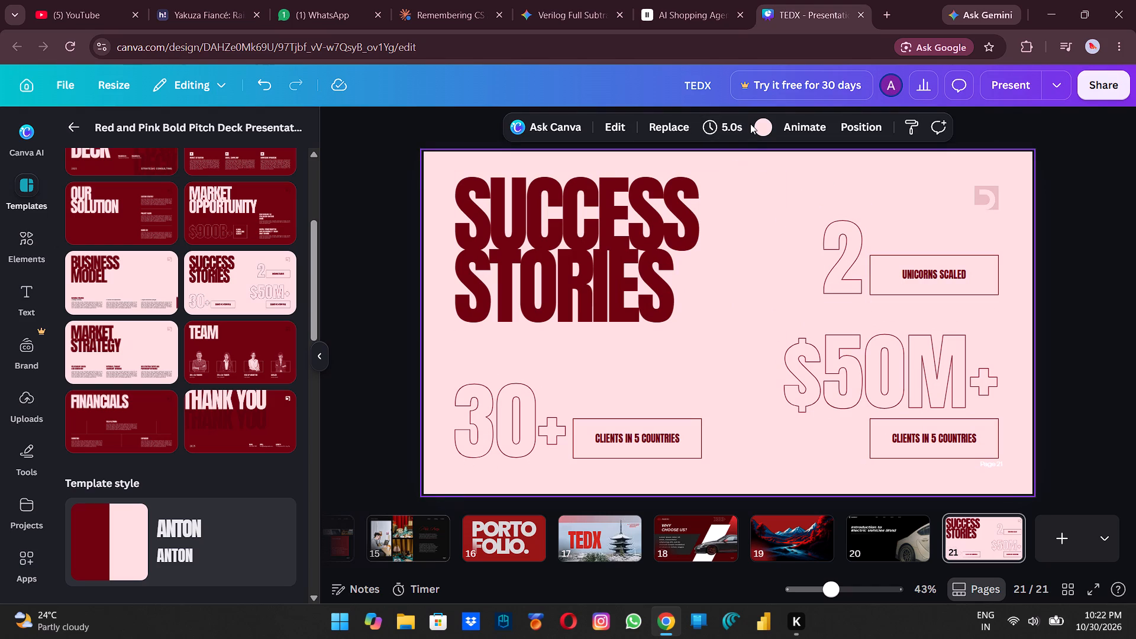
click(763, 130)
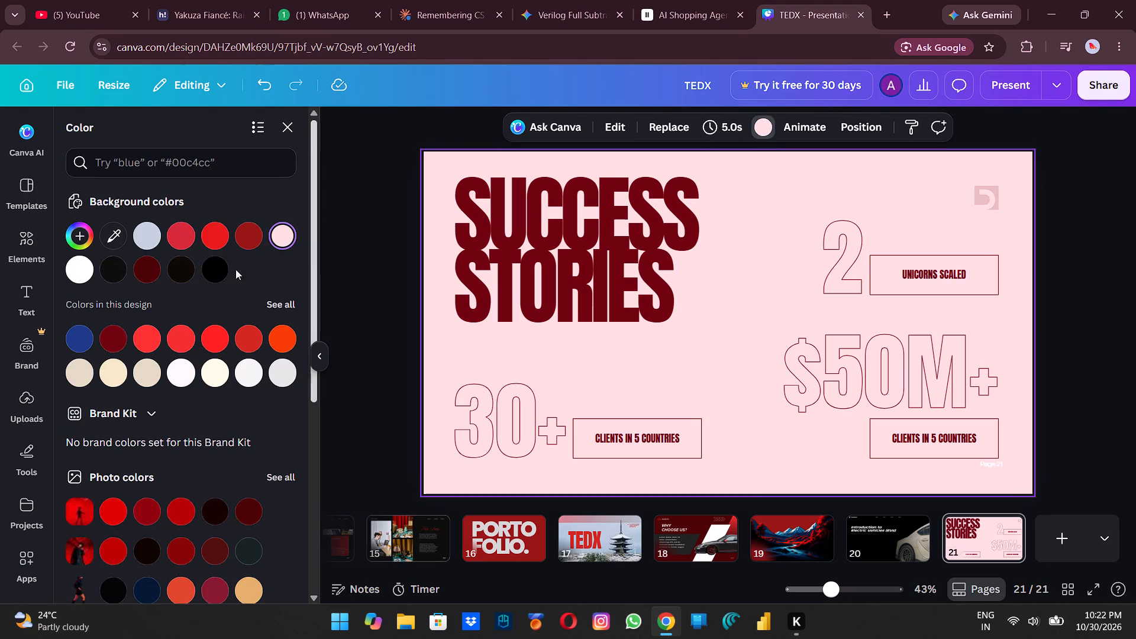
click(214, 272)
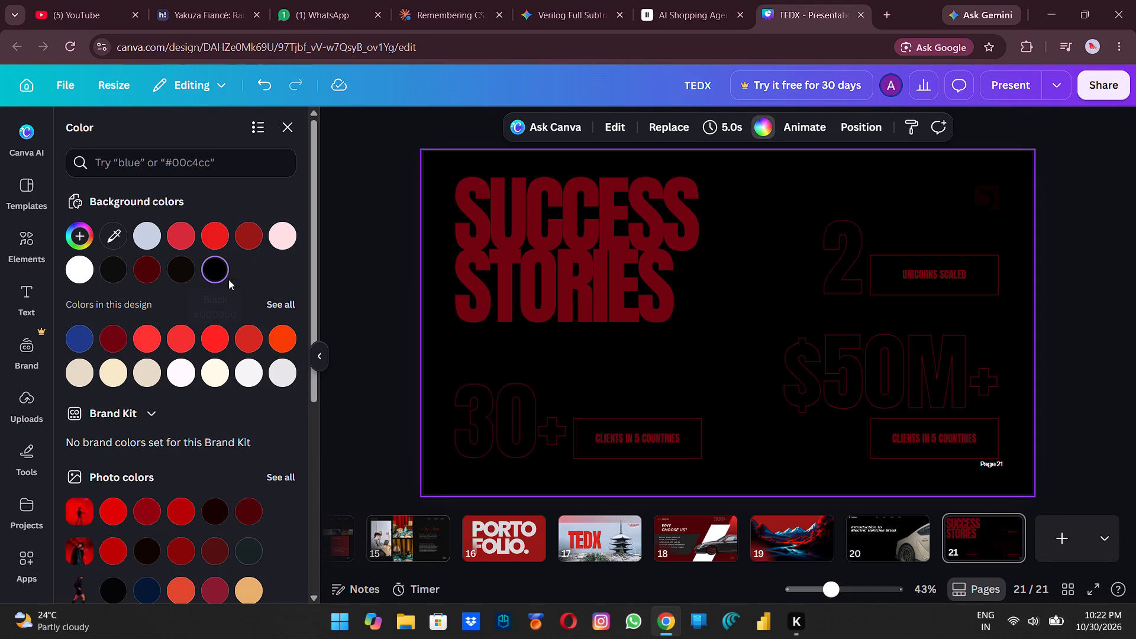
click(76, 272)
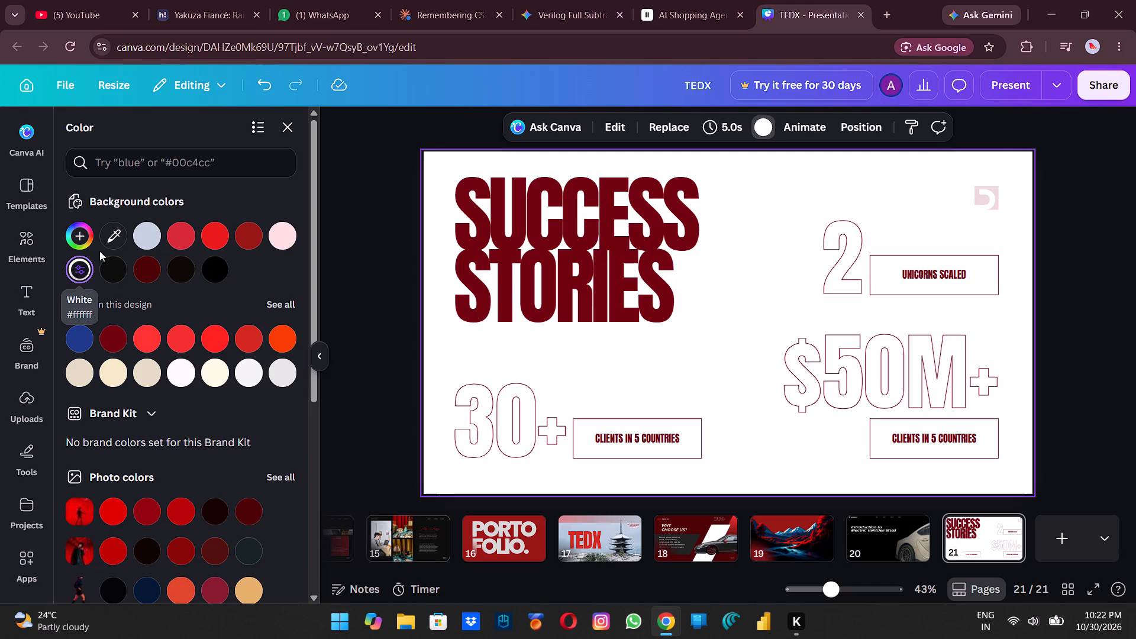
click(87, 242)
drag(134, 295, 131, 304)
click(131, 304)
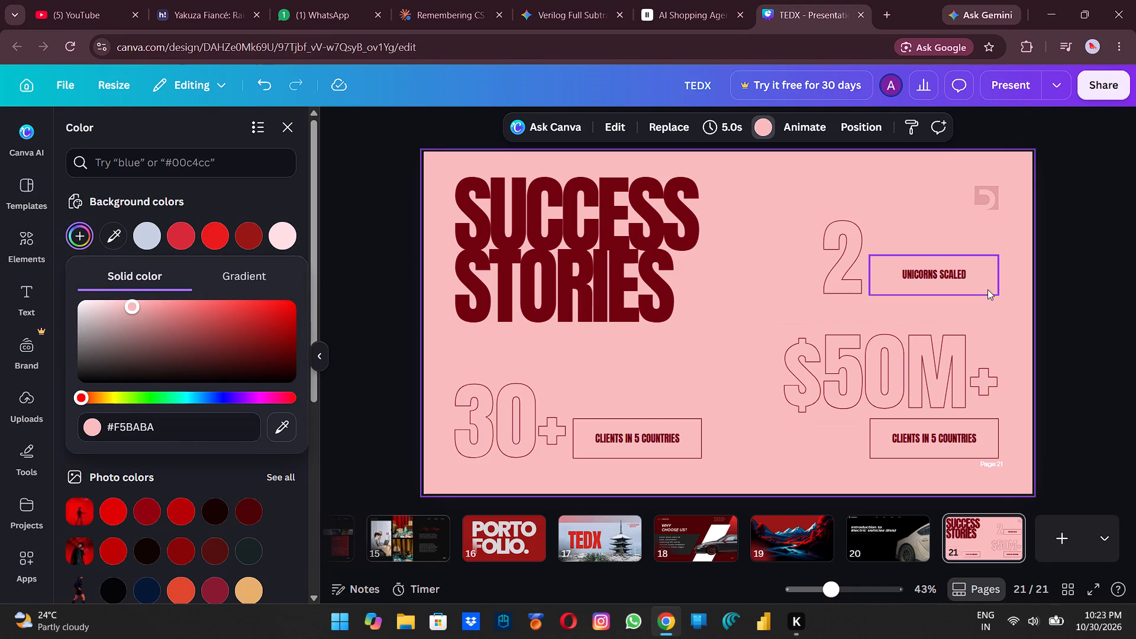
click(1060, 281)
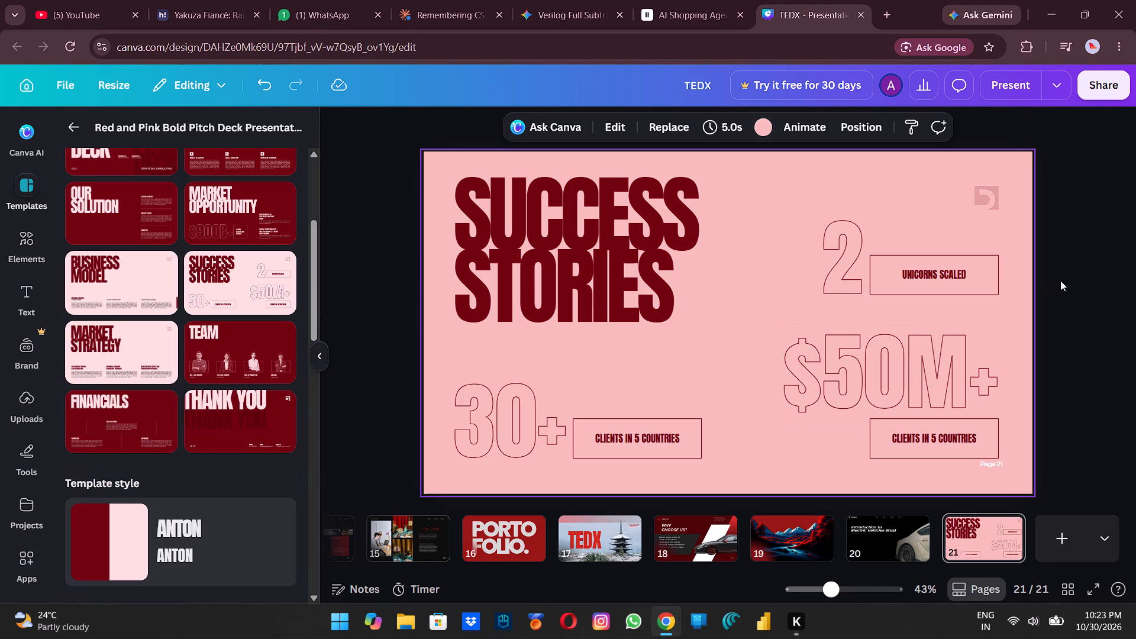
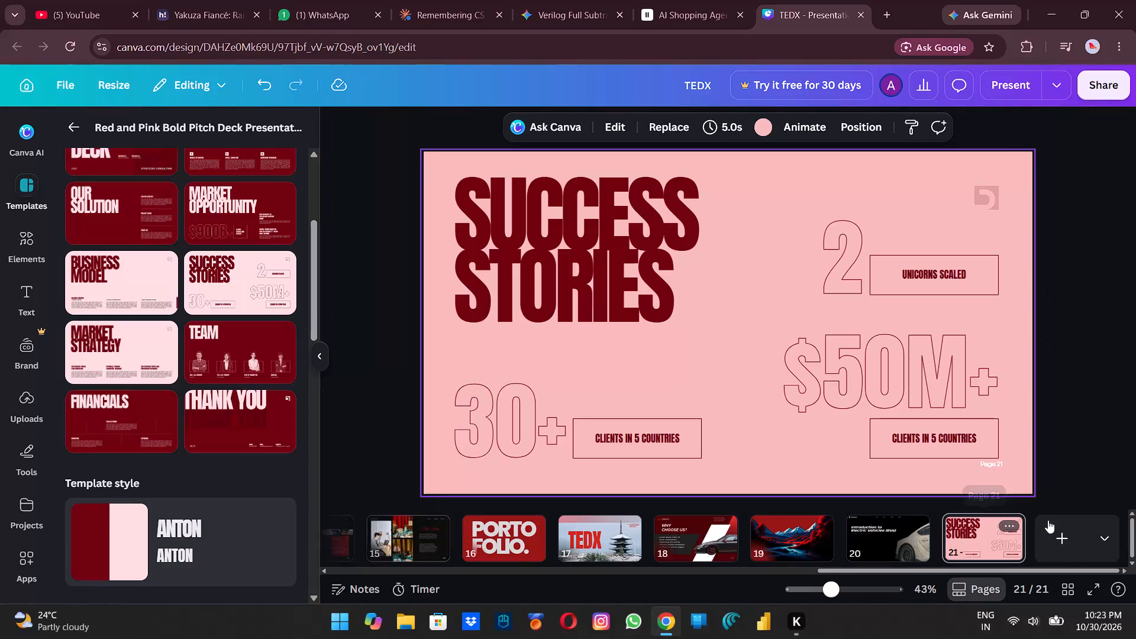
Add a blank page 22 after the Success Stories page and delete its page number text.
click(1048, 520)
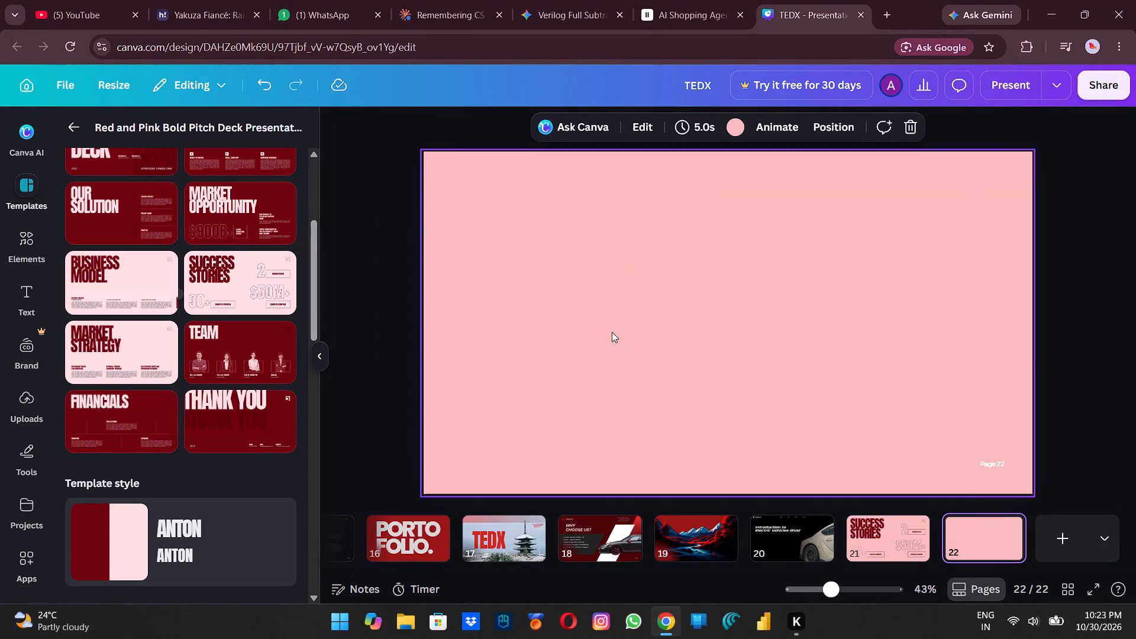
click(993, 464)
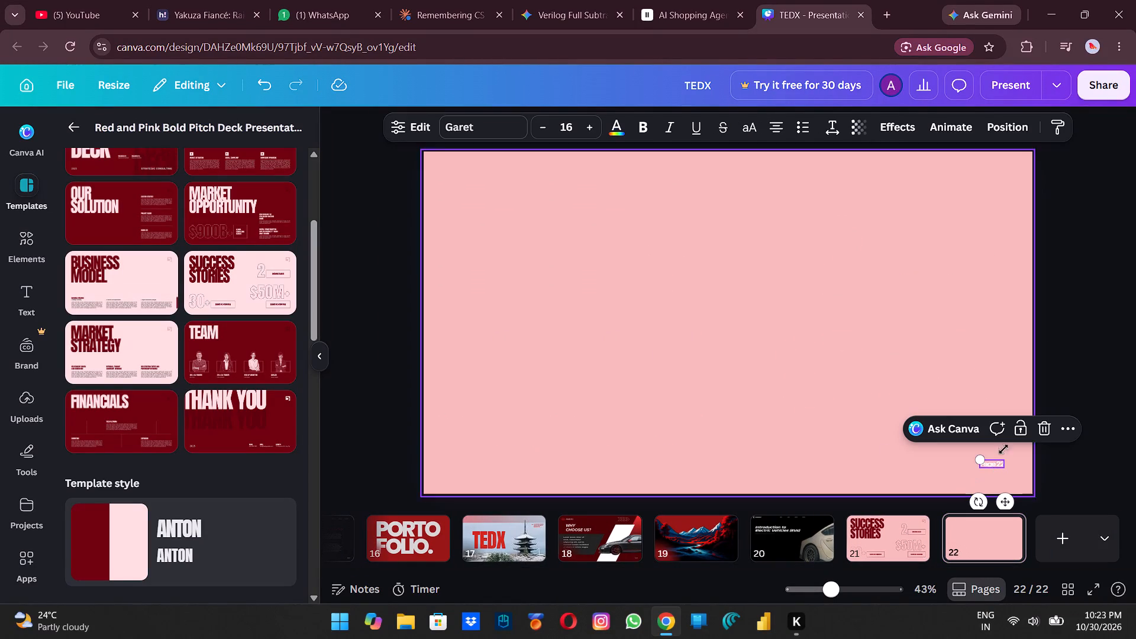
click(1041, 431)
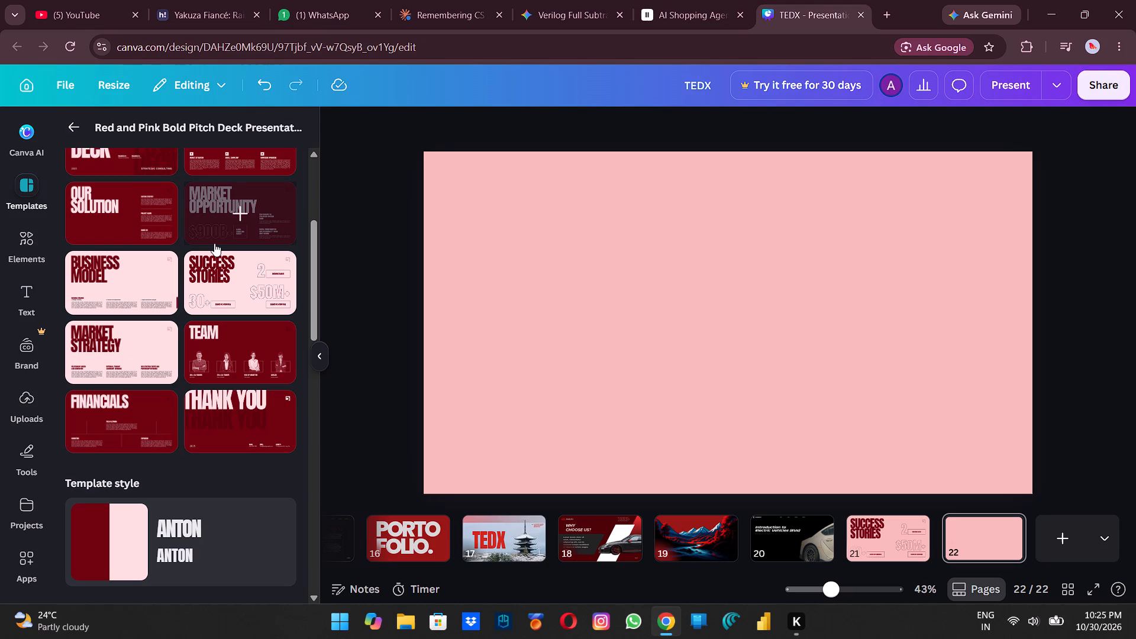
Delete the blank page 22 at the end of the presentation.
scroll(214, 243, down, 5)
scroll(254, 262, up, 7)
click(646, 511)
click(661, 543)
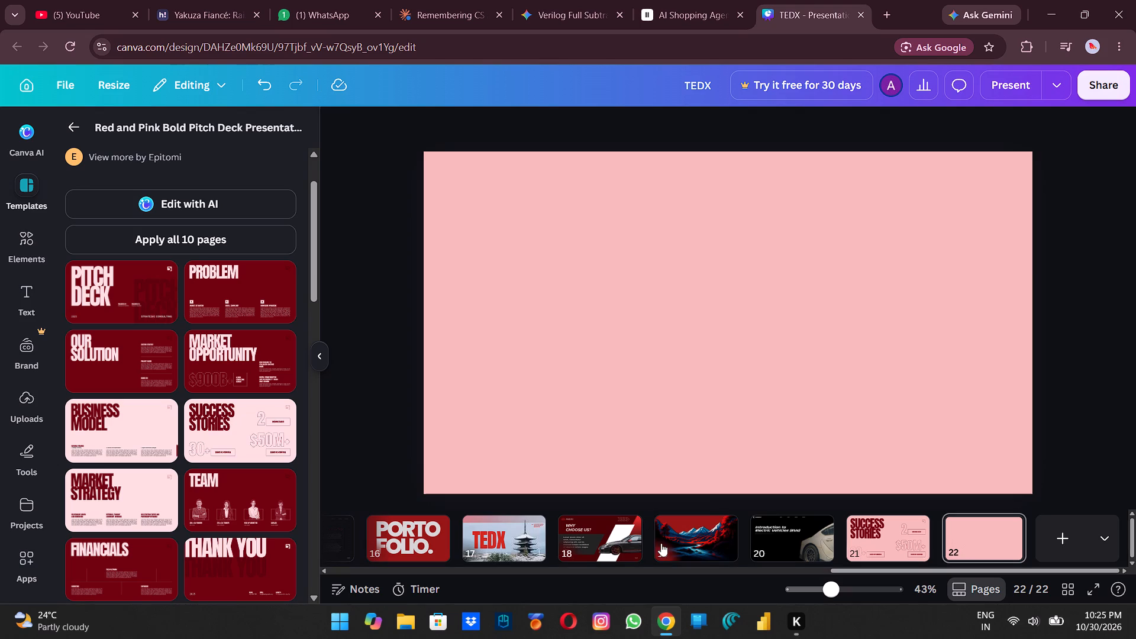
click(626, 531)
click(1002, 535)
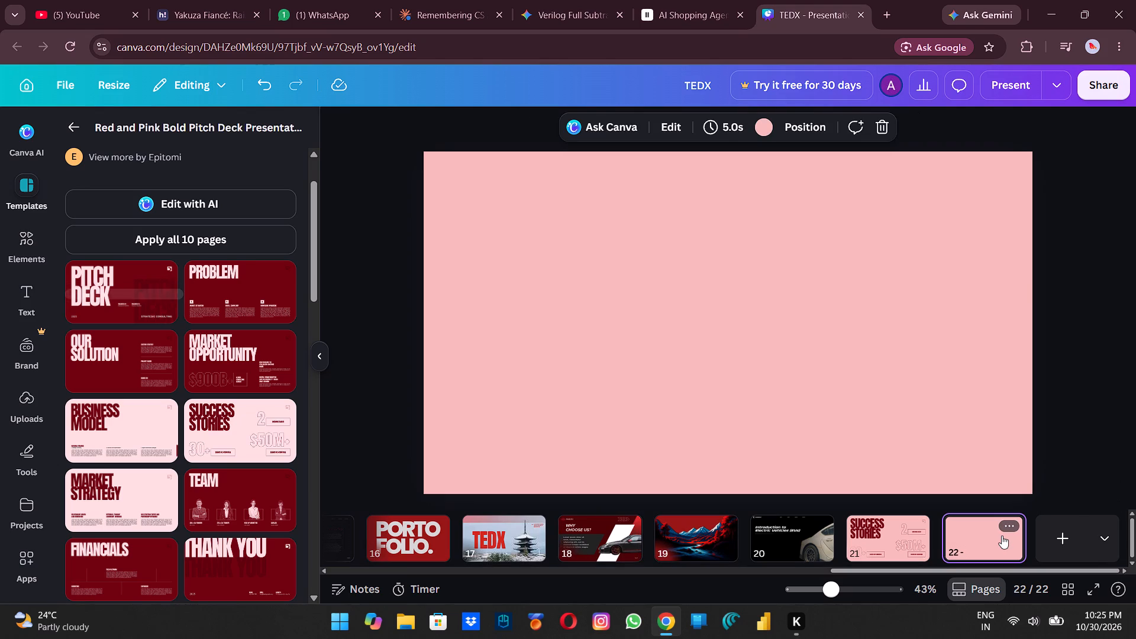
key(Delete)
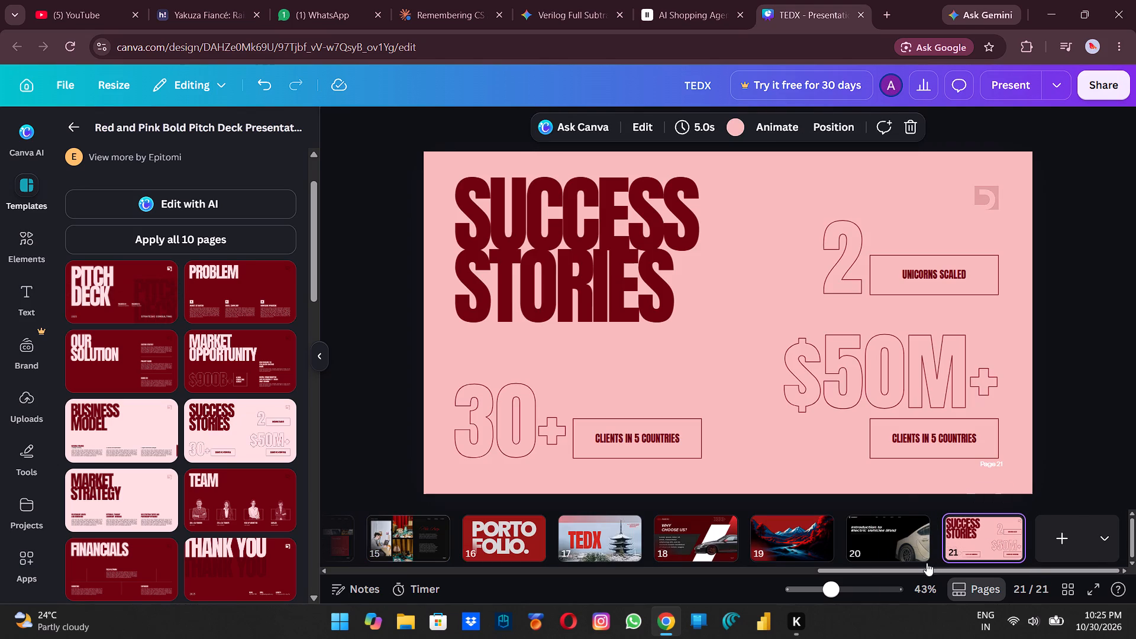
On page 1, move the tagline down to just above the presenter credit and lower the TEDXSIT title to sit above the tagline.
drag(916, 569, 357, 557)
click(398, 544)
drag(724, 317, 728, 330)
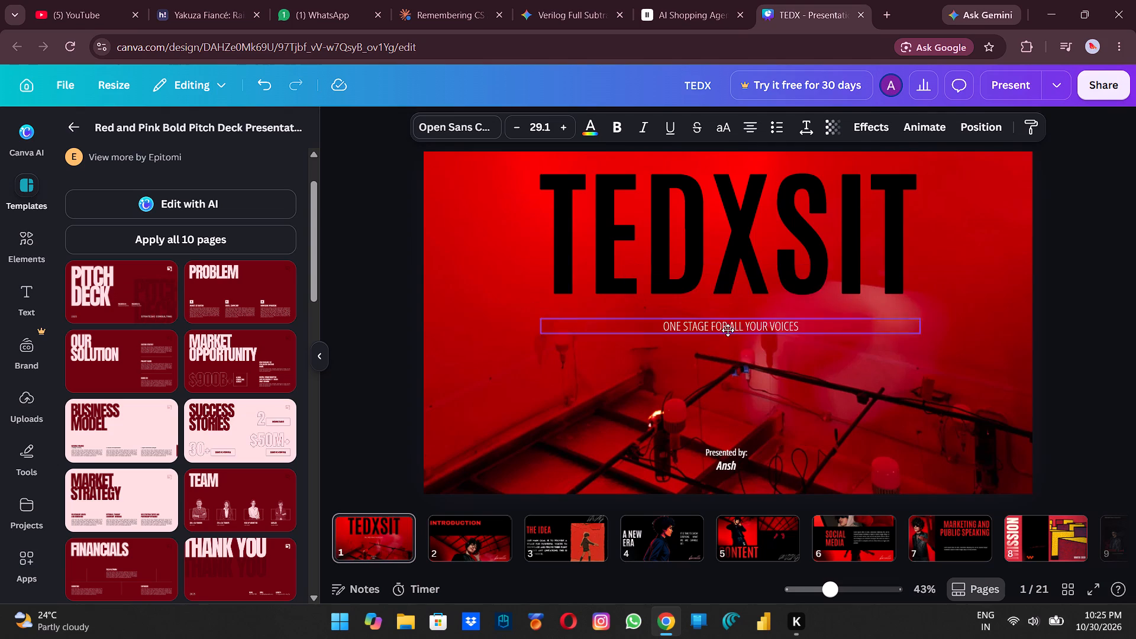
drag(728, 330, 728, 340)
drag(728, 339, 730, 398)
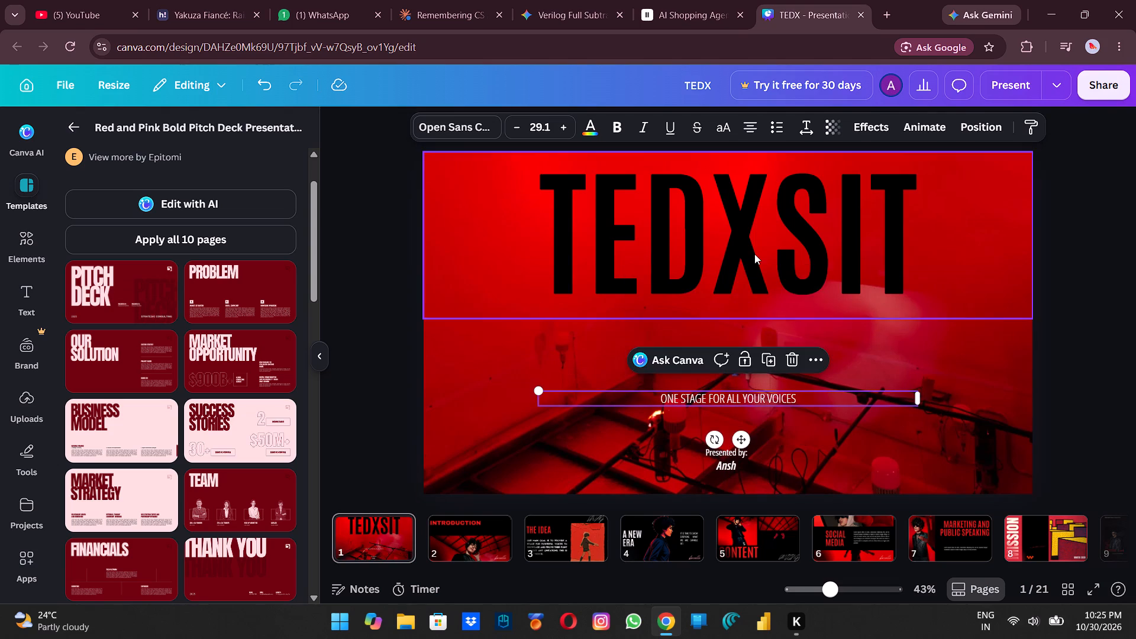
drag(754, 254, 760, 328)
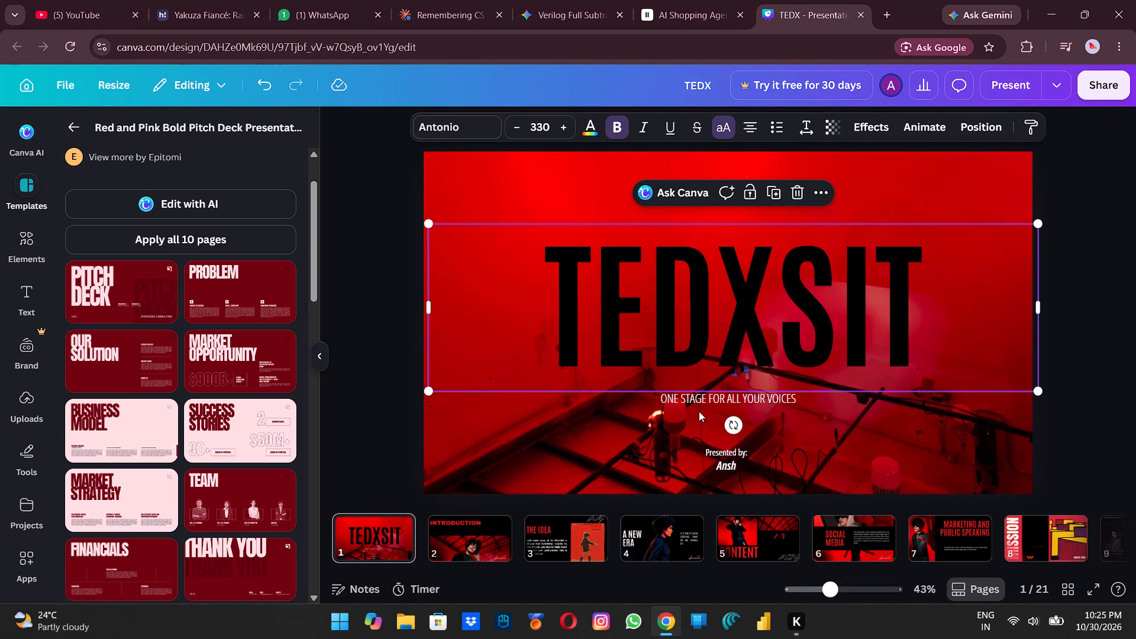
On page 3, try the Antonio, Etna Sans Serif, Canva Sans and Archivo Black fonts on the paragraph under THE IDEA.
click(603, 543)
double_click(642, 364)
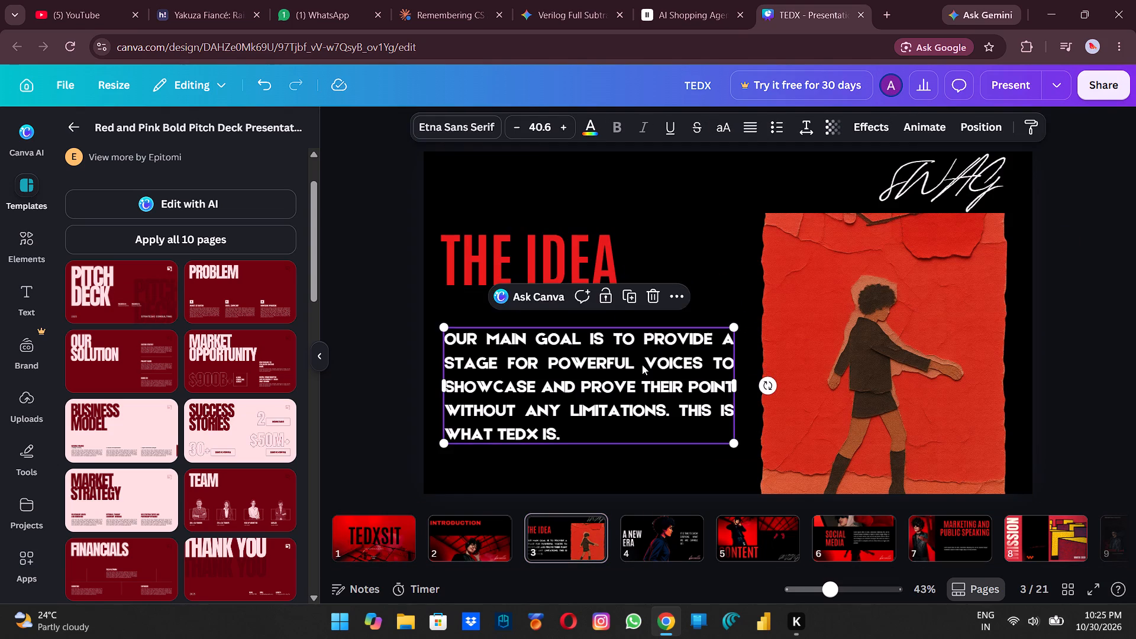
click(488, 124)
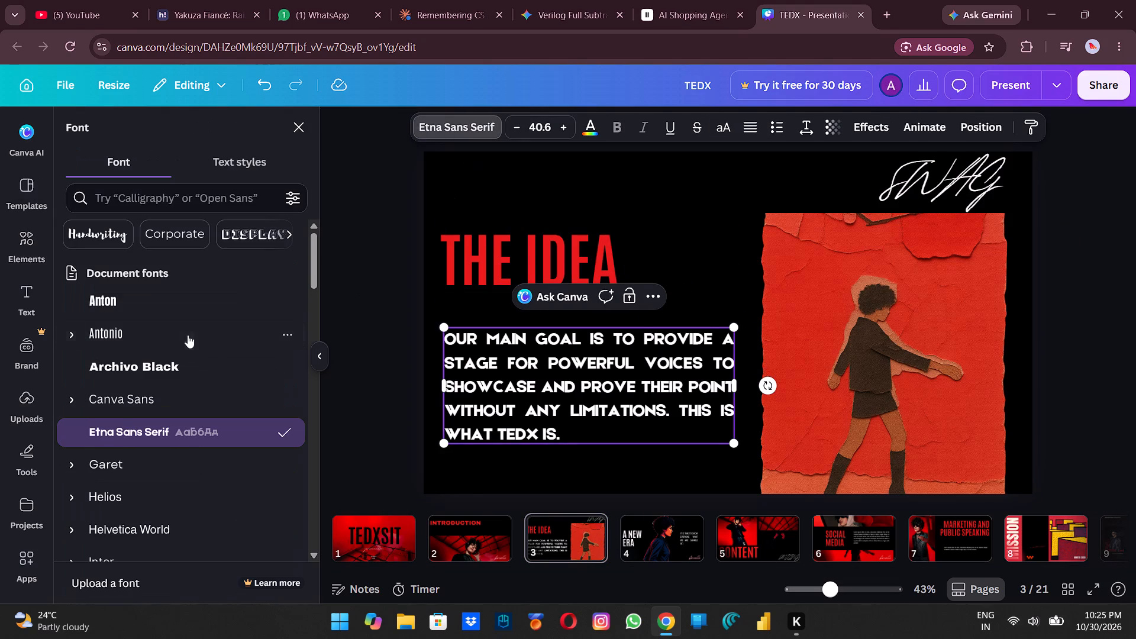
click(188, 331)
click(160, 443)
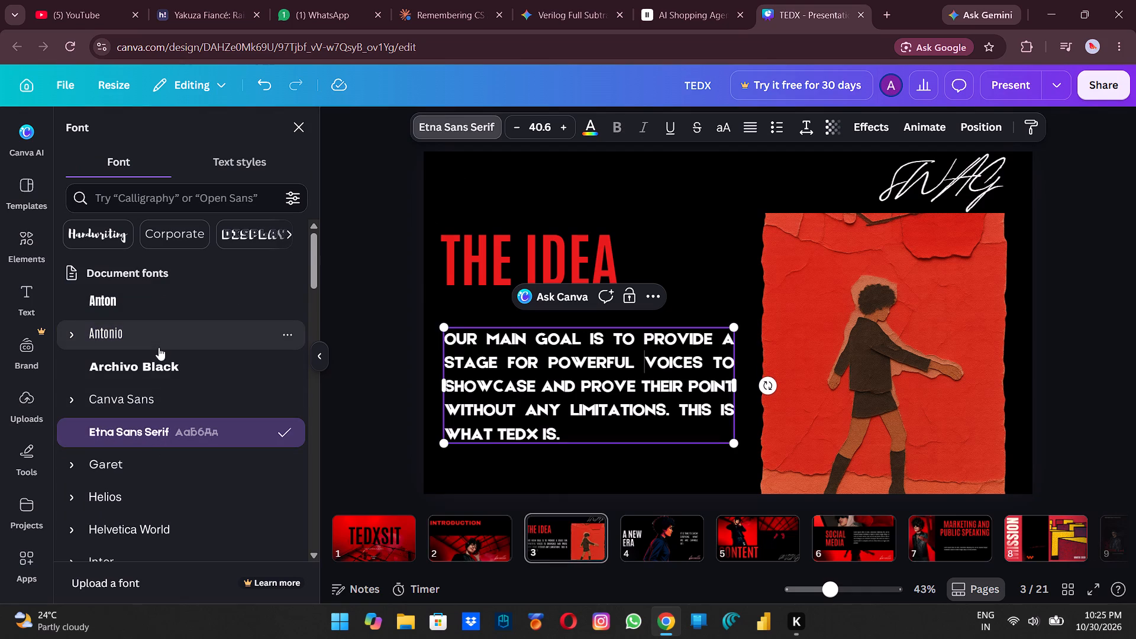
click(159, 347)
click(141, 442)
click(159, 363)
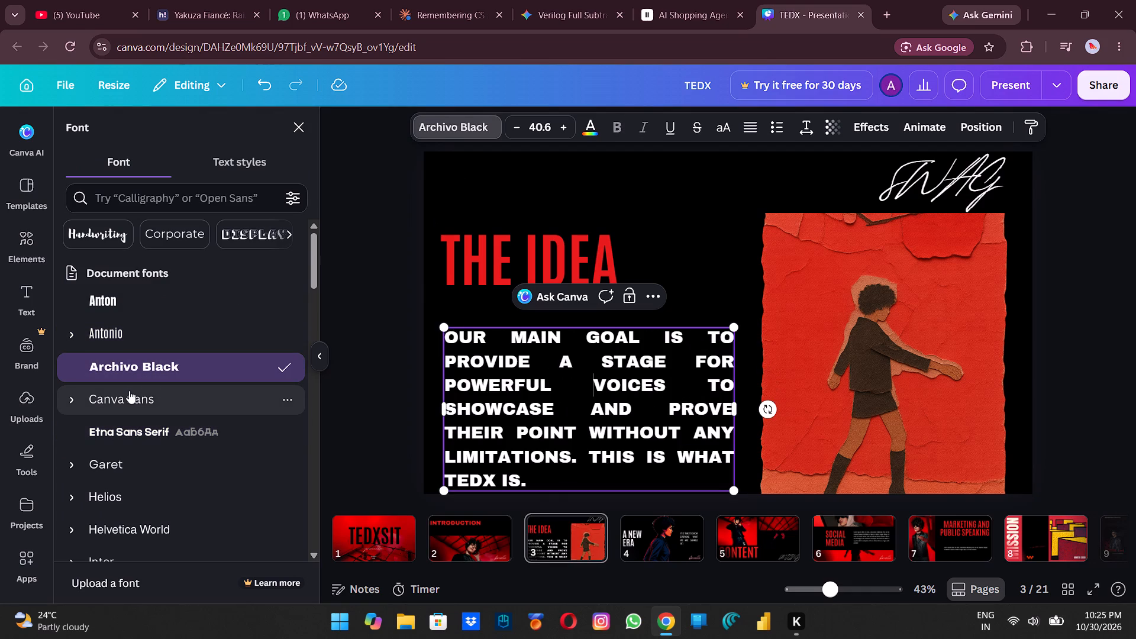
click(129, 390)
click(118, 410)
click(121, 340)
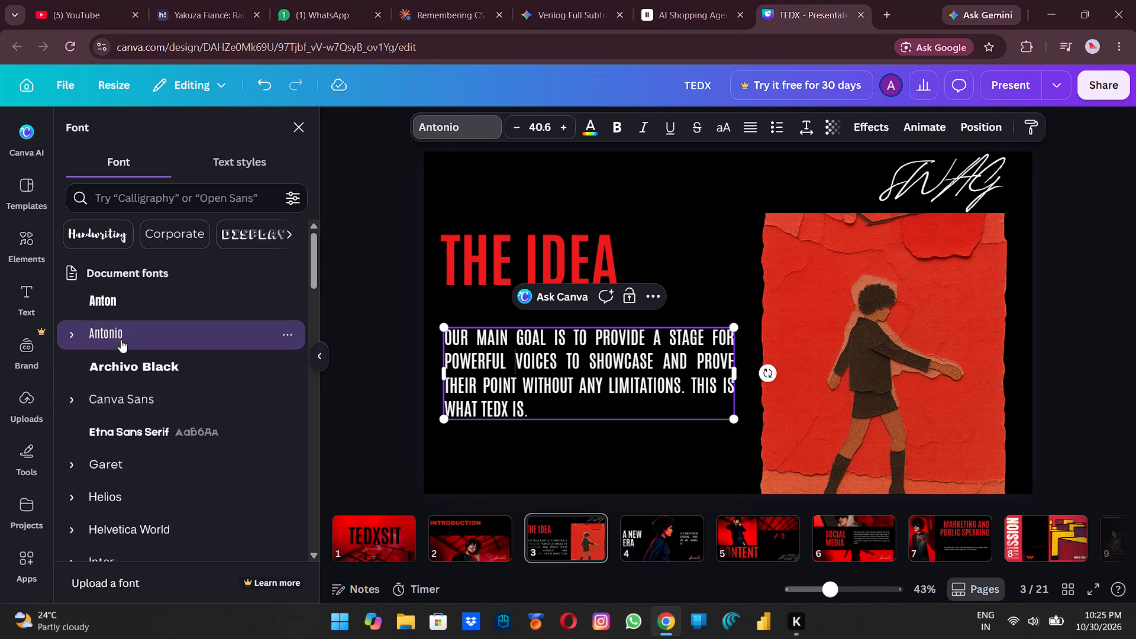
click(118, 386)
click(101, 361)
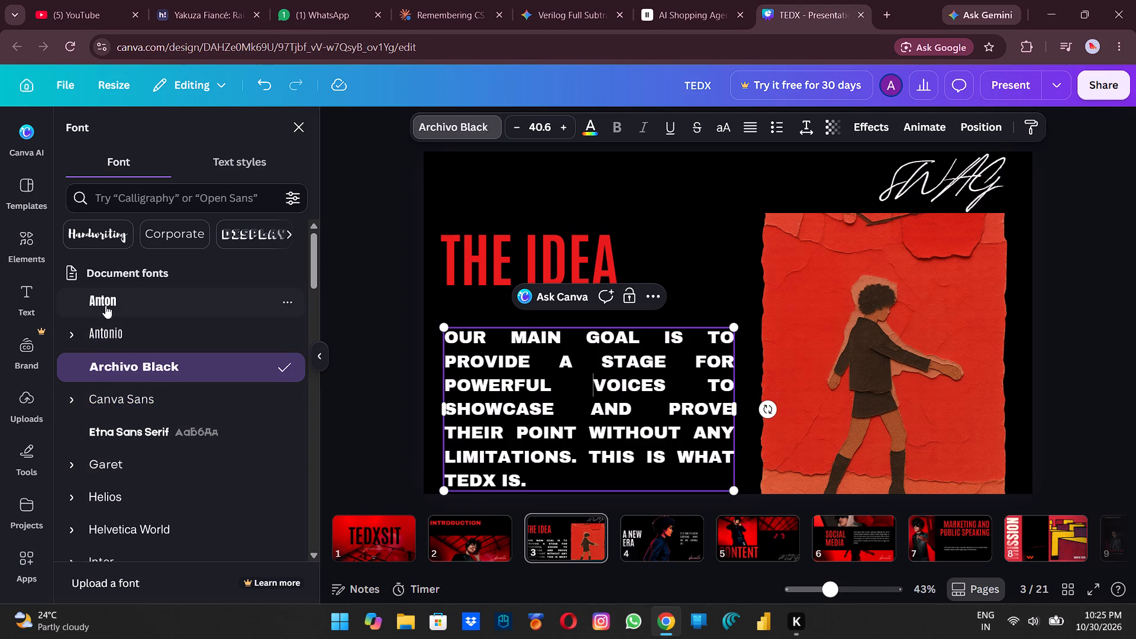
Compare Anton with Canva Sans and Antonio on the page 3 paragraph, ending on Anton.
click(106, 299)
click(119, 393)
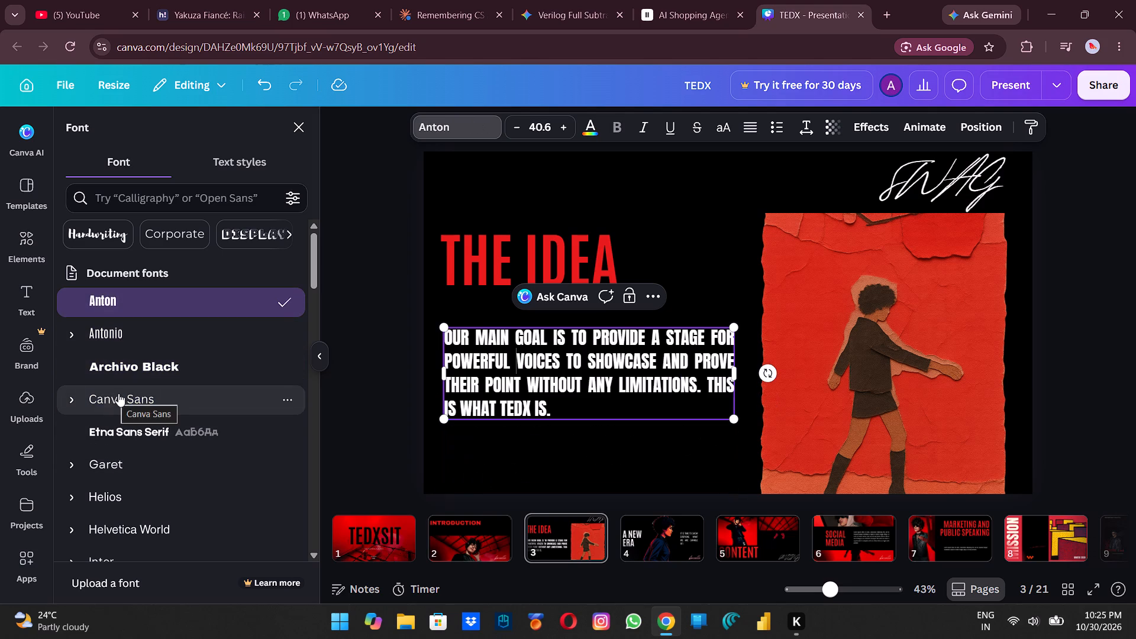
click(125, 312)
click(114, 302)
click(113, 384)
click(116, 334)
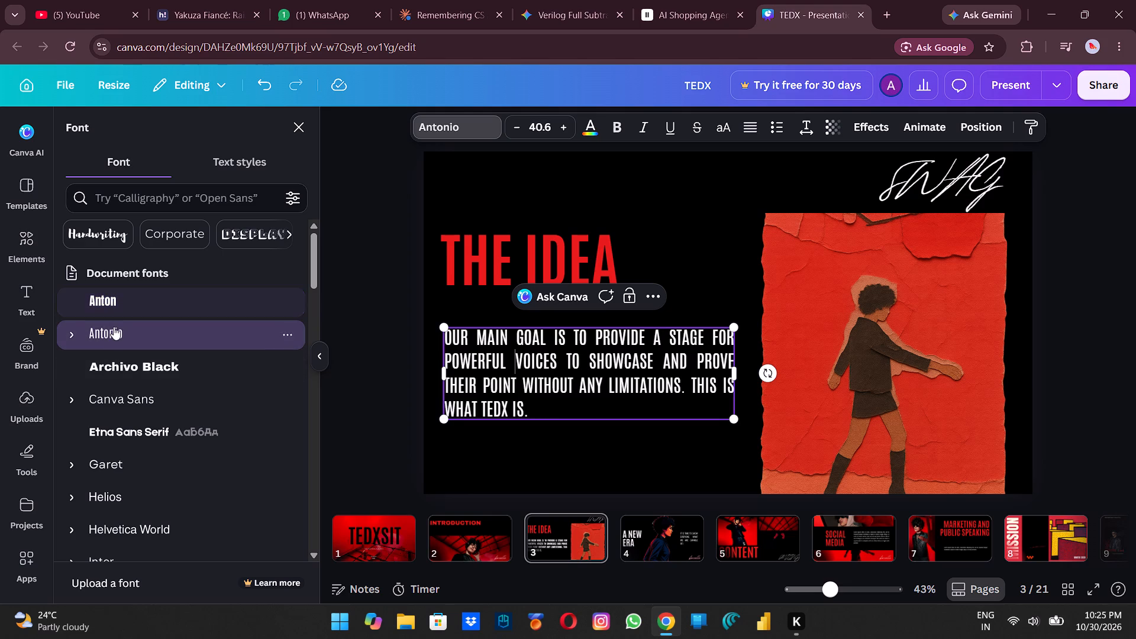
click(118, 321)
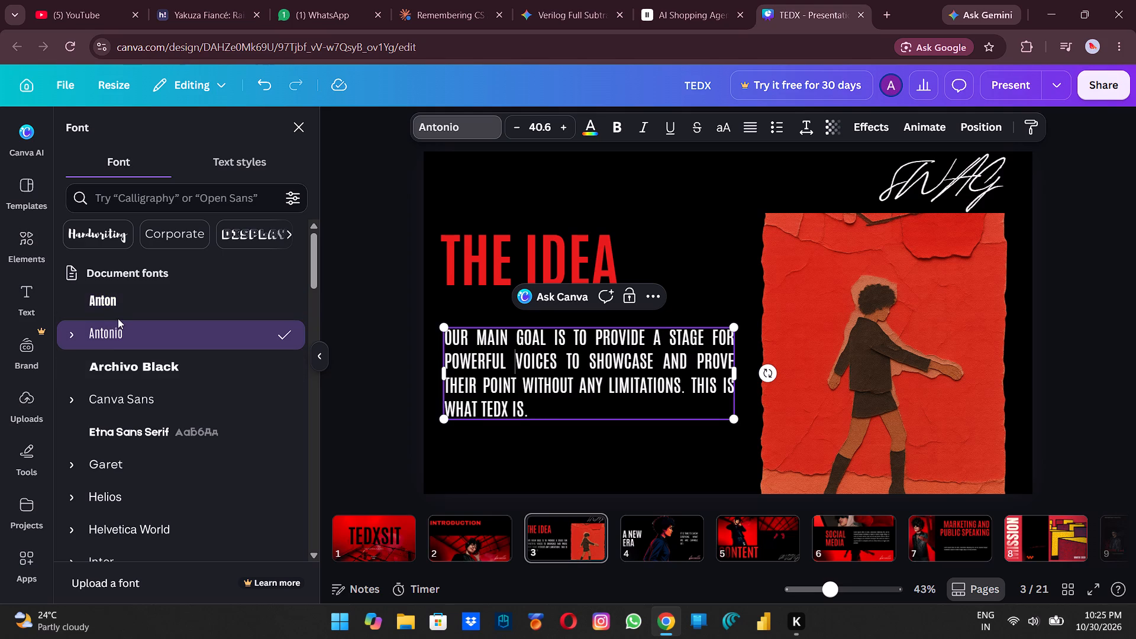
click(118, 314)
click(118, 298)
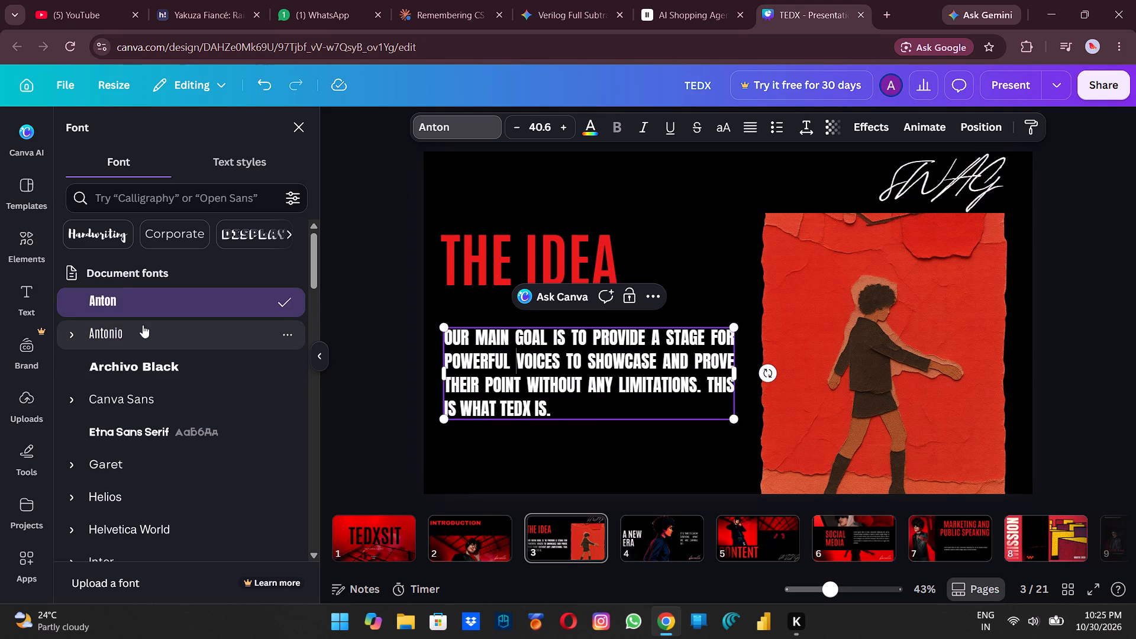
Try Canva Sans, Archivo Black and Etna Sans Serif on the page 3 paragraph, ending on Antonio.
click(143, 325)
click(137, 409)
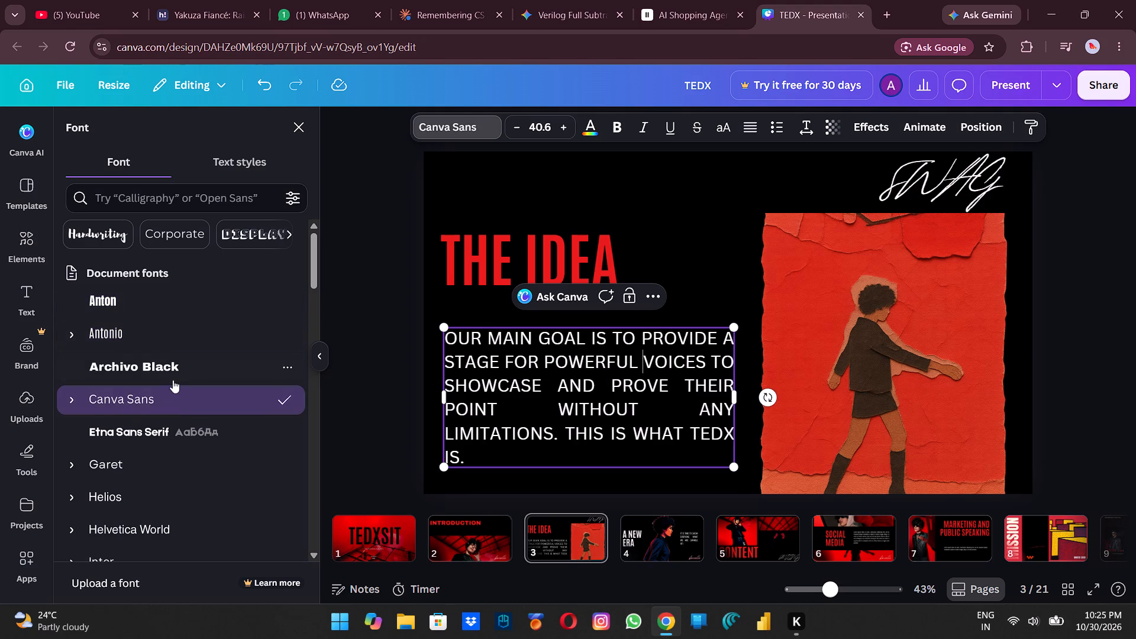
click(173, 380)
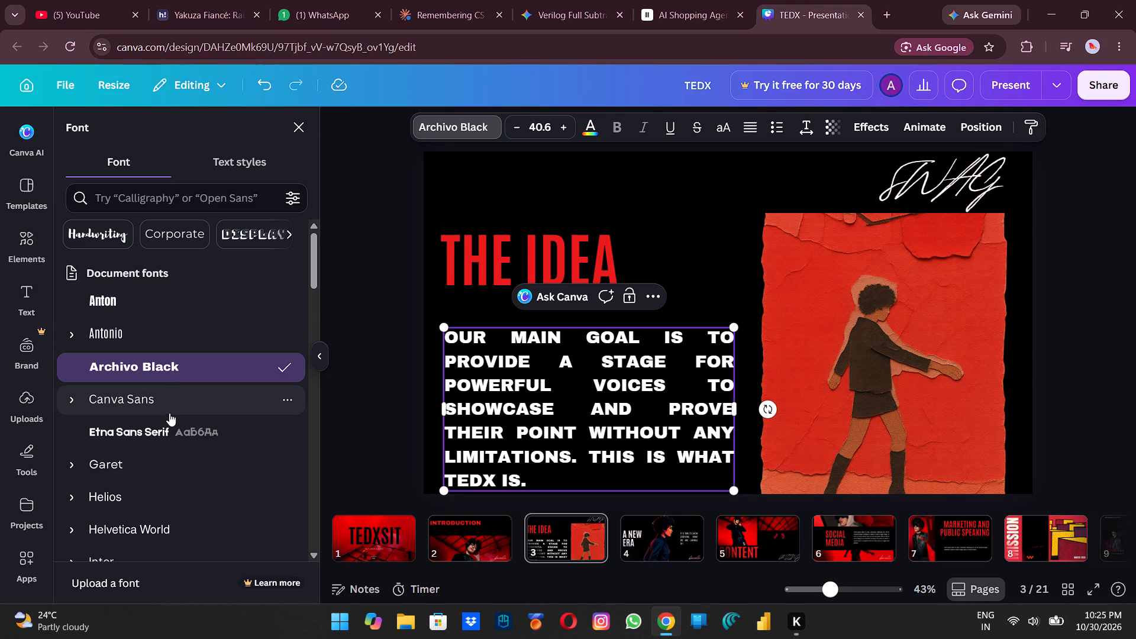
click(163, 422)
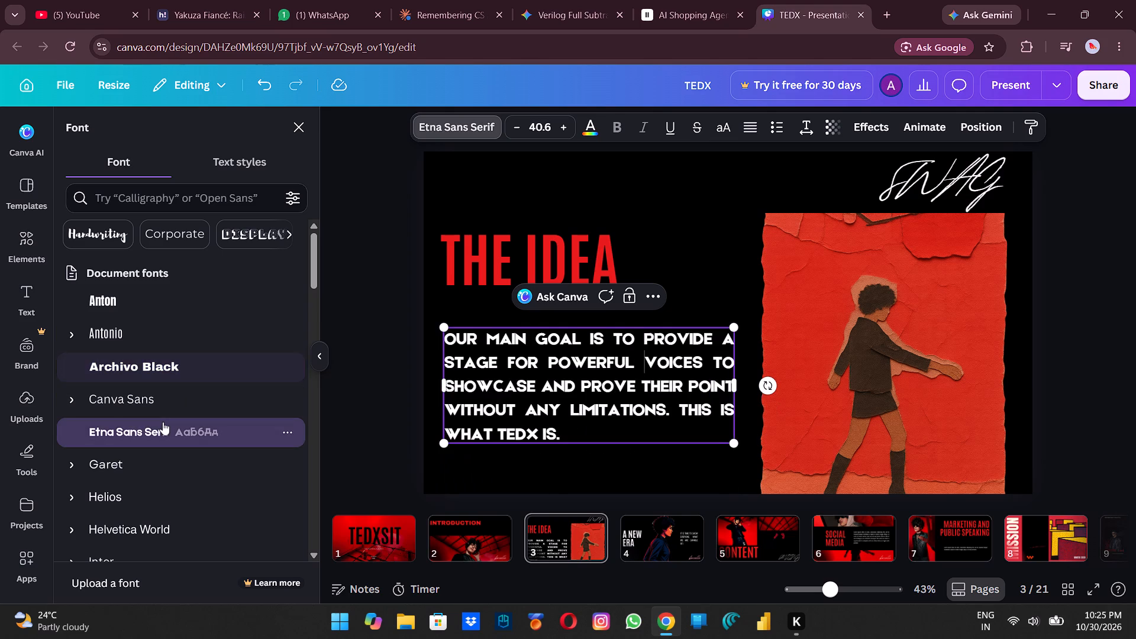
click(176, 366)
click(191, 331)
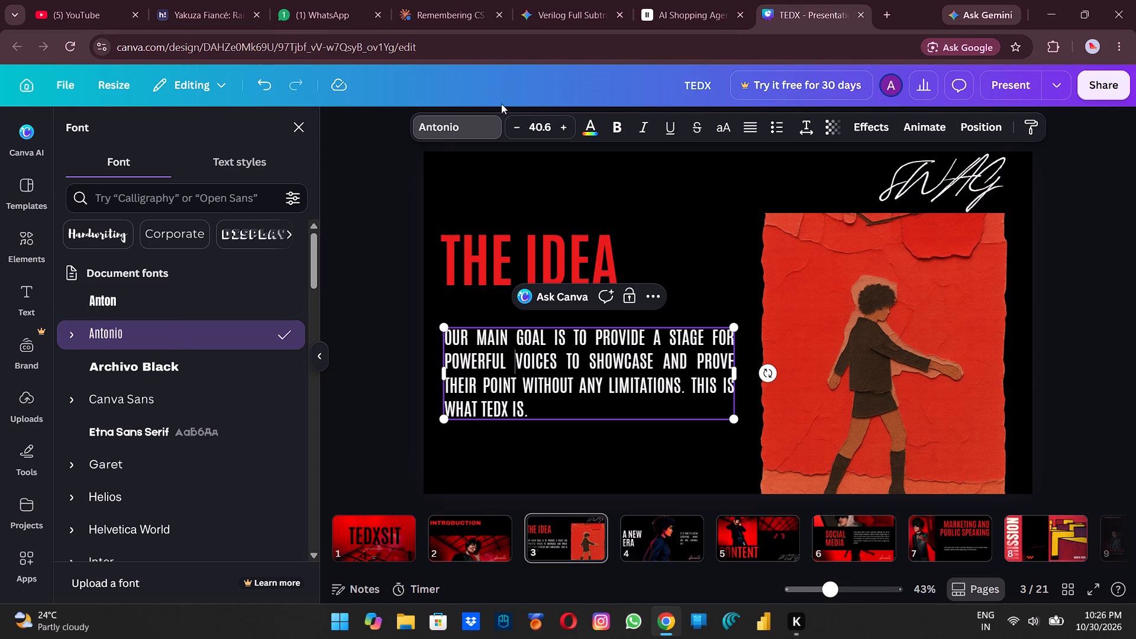
Set the font of the paragraph under THE IDEA to Anton.
click(480, 120)
scroll(166, 406, down, 5)
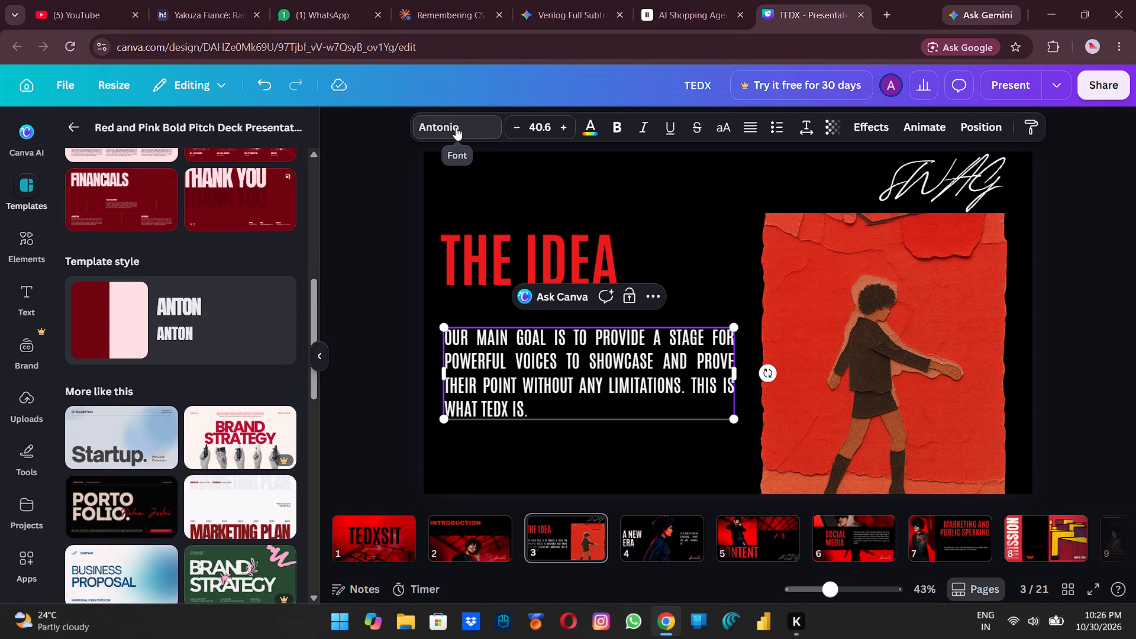
click(456, 125)
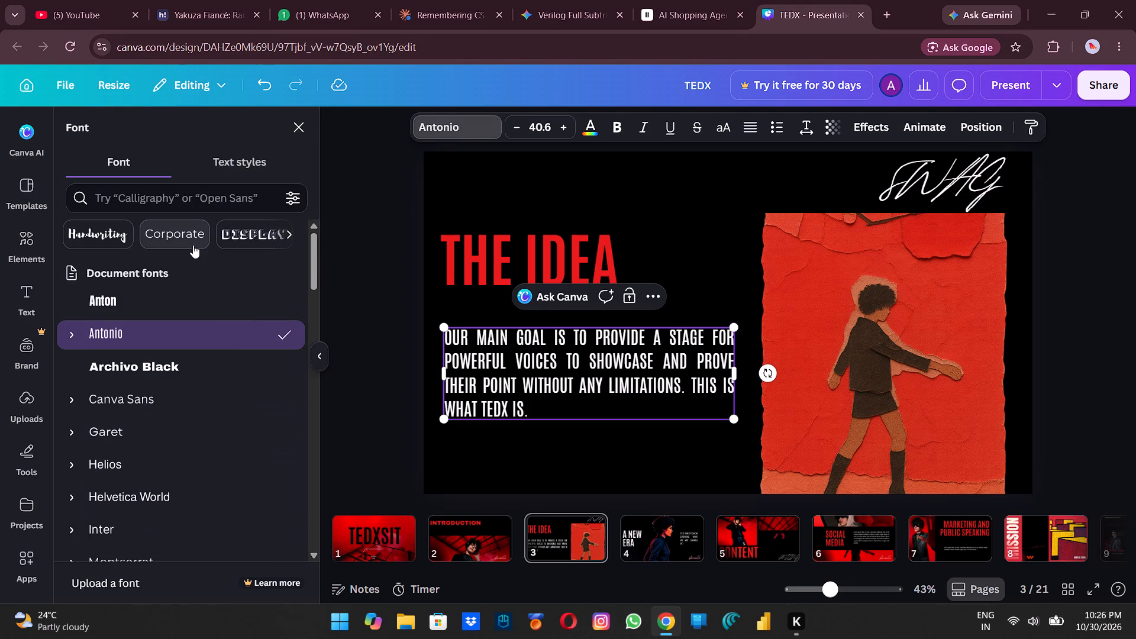
click(170, 301)
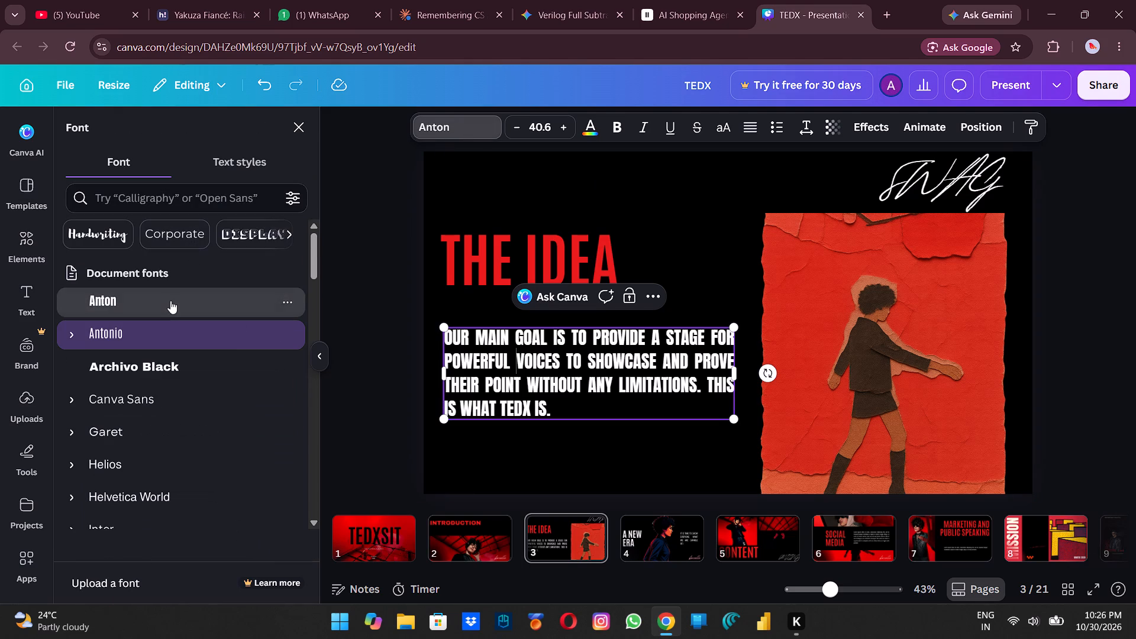